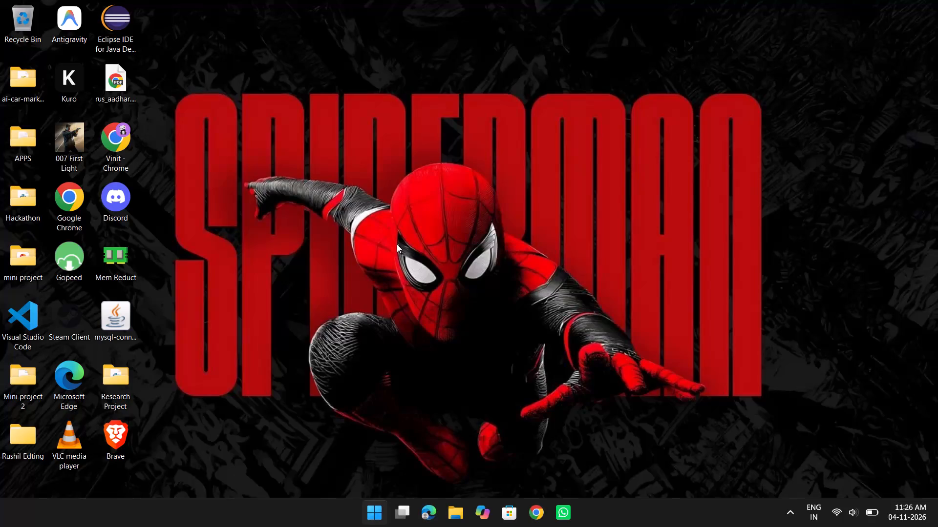
# Launch Adobe Premiere and open the recent project Griffmass practice.
pyautogui.press('p')
pyautogui.press('Return')
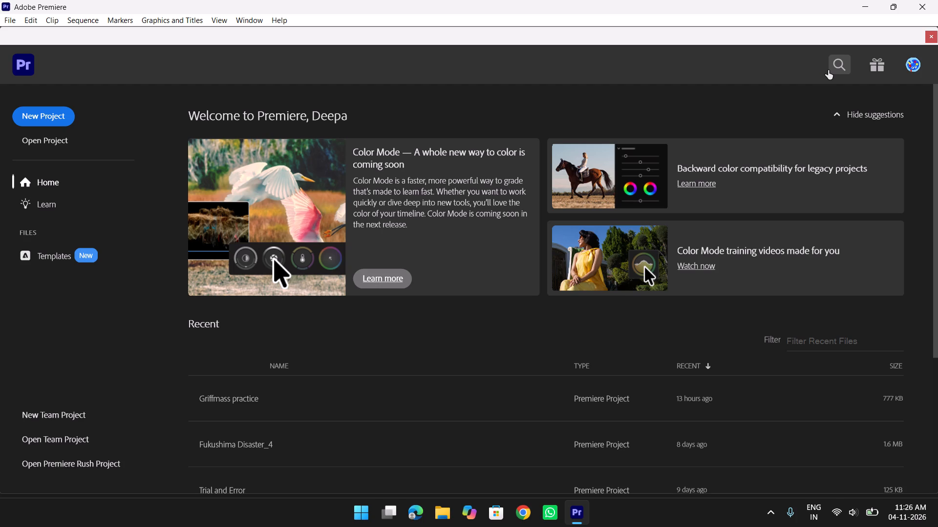
pyautogui.click(277, 392)
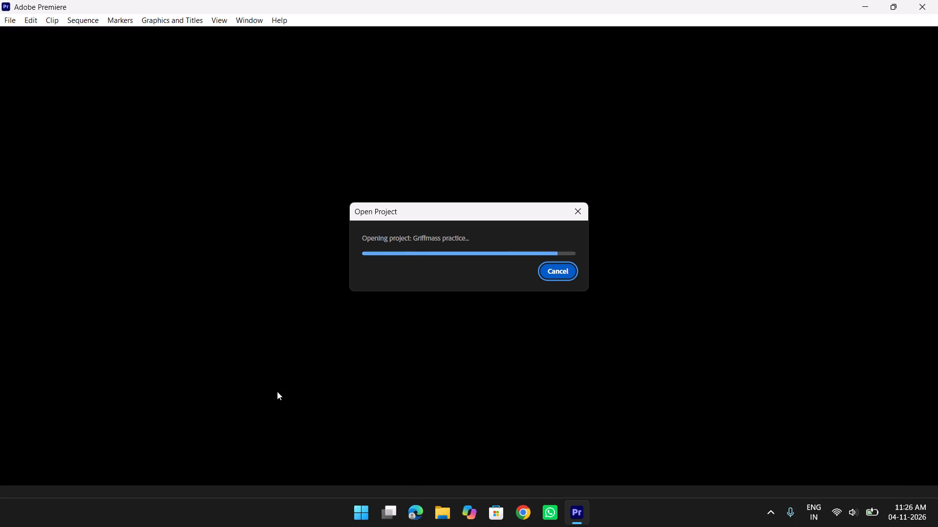
pyautogui.scroll(-1, 191, 378)
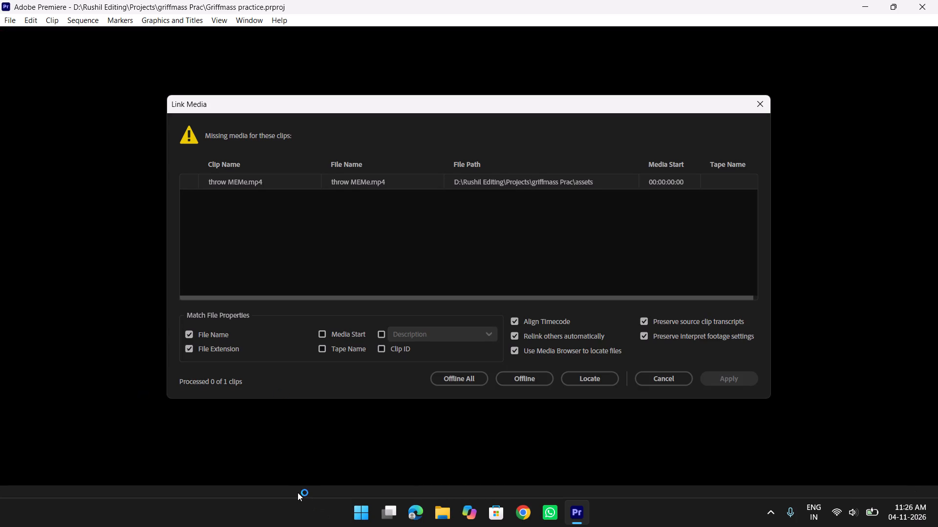
# Leave the missing-media dialog open, switch to Google Chrome and open the YouTube watch history page.
pyautogui.hotkey('alt', 'Tab')
pyautogui.hotkey('alt', 'Tab')
pyautogui.hotkey('alt', 'Tab')
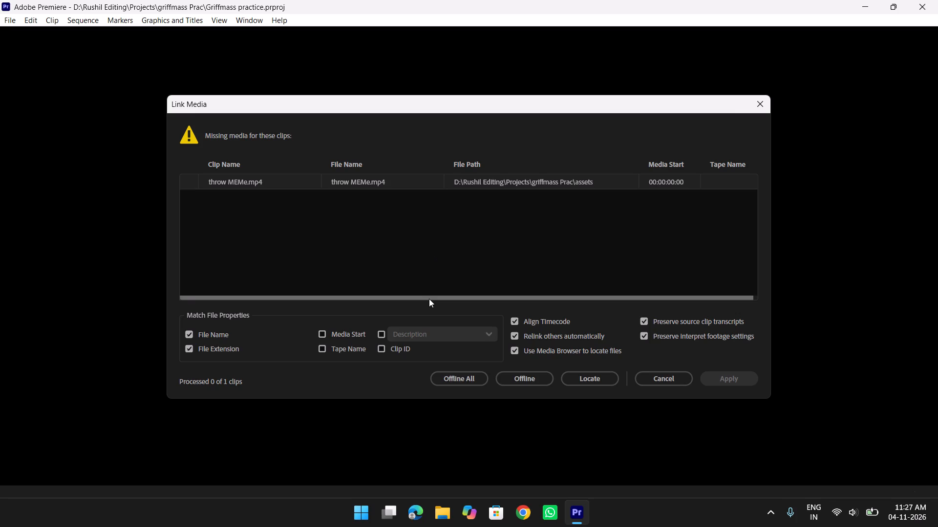
pyautogui.write('ch')
pyautogui.press('Return')
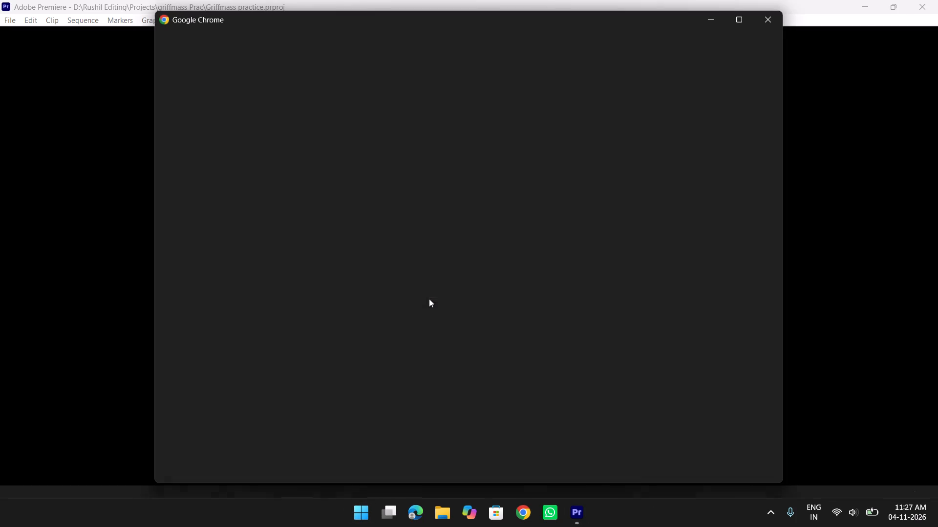
pyautogui.click(511, 230)
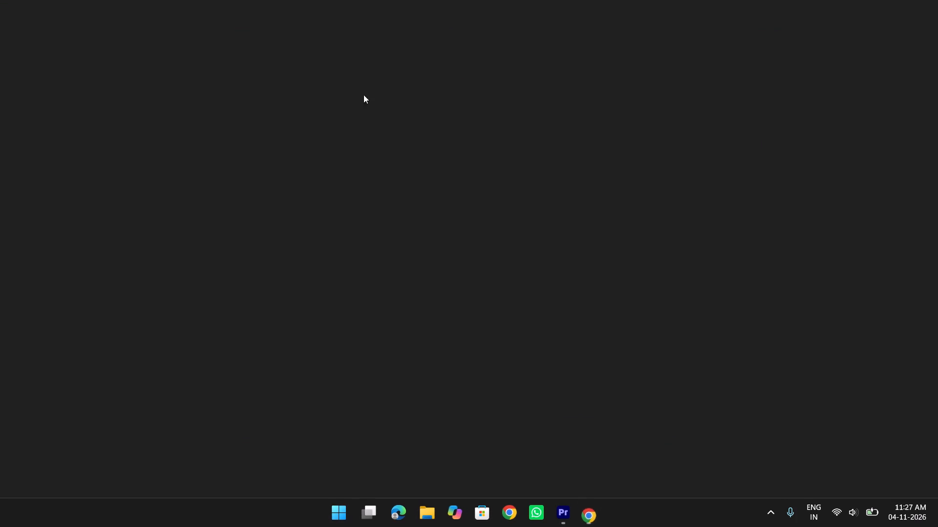
pyautogui.click(281, 338)
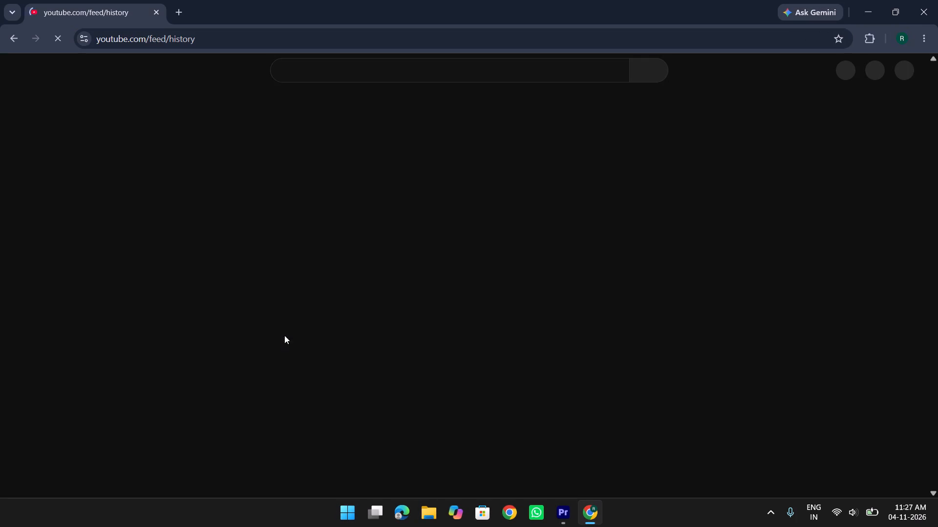
# Search YouTube for "crying screen Overlay".
pyautogui.click(383, 75)
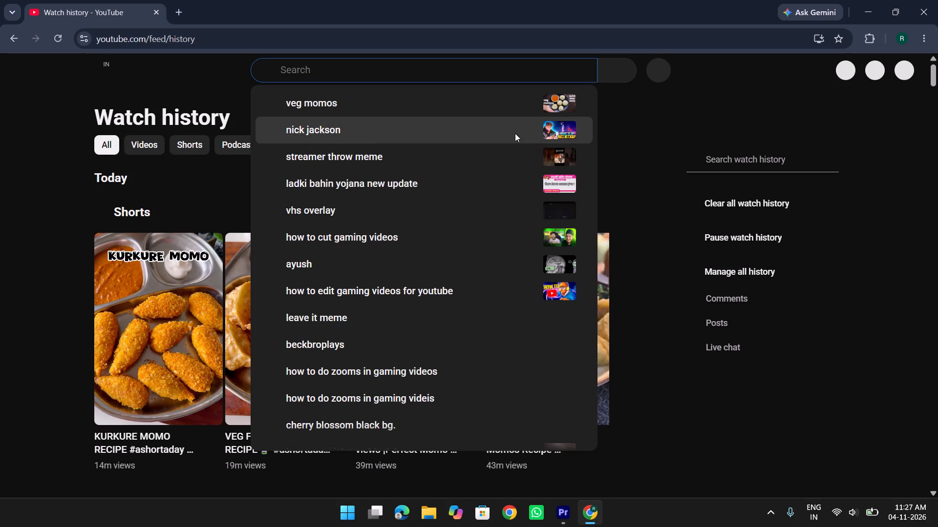
pyautogui.write('cry')
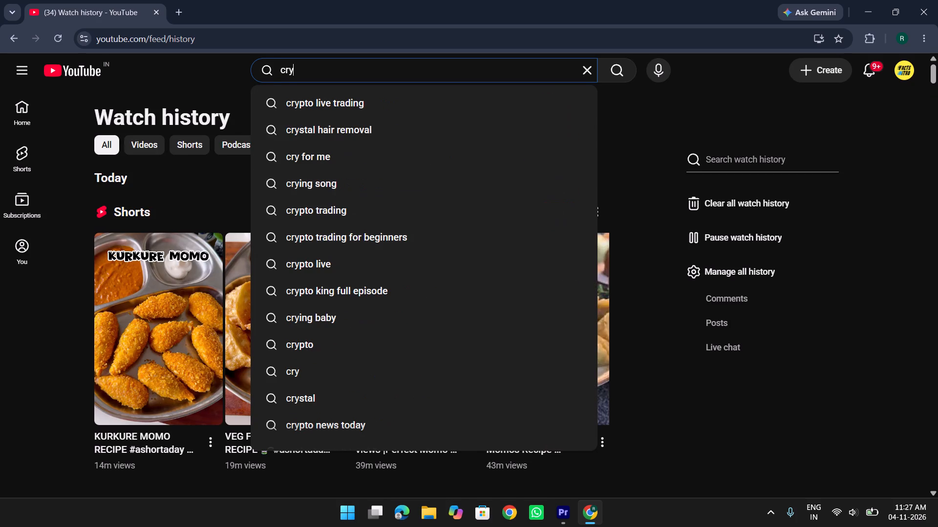
pyautogui.write('ing')
pyautogui.press('space')
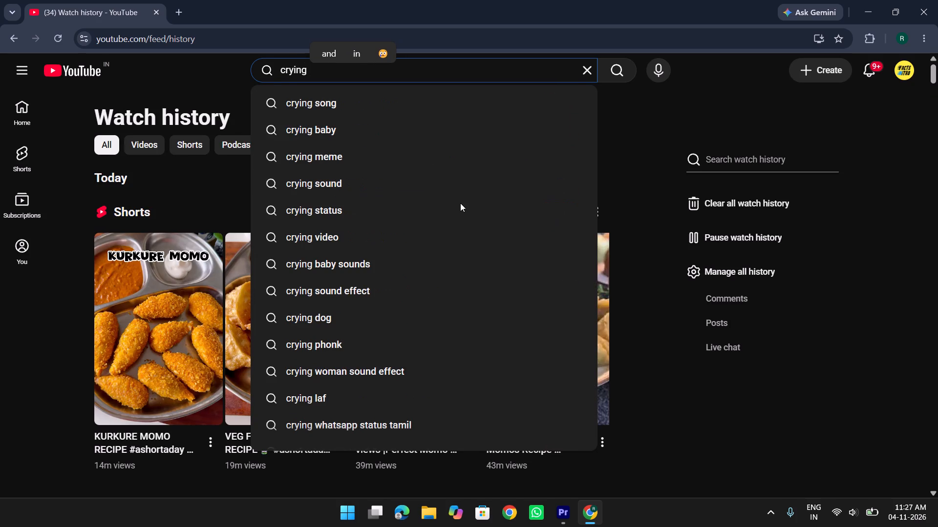
pyautogui.write('screen Overlay')
pyautogui.press('Return')
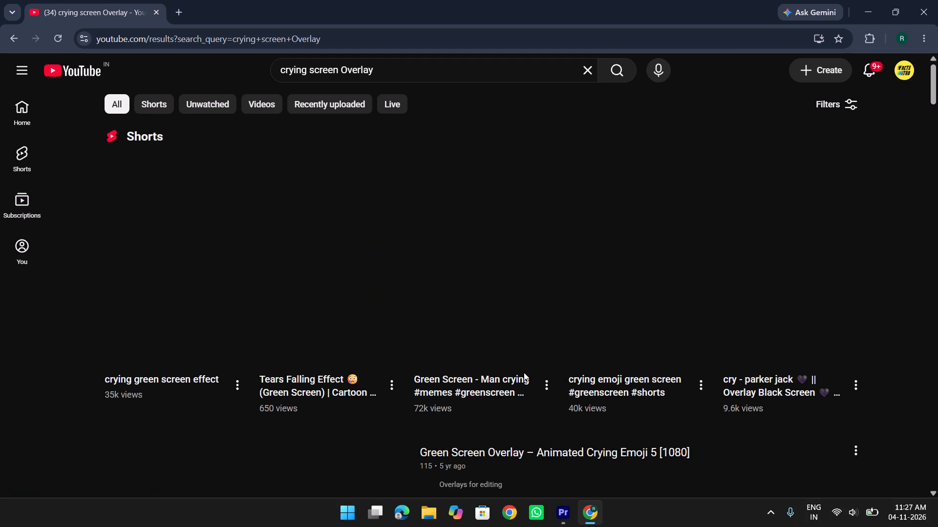
# Look through the crying overlay search results for a clip suited to the edit, checking the blink effect green screen preview.
pyautogui.scroll(-3, 527, 374)
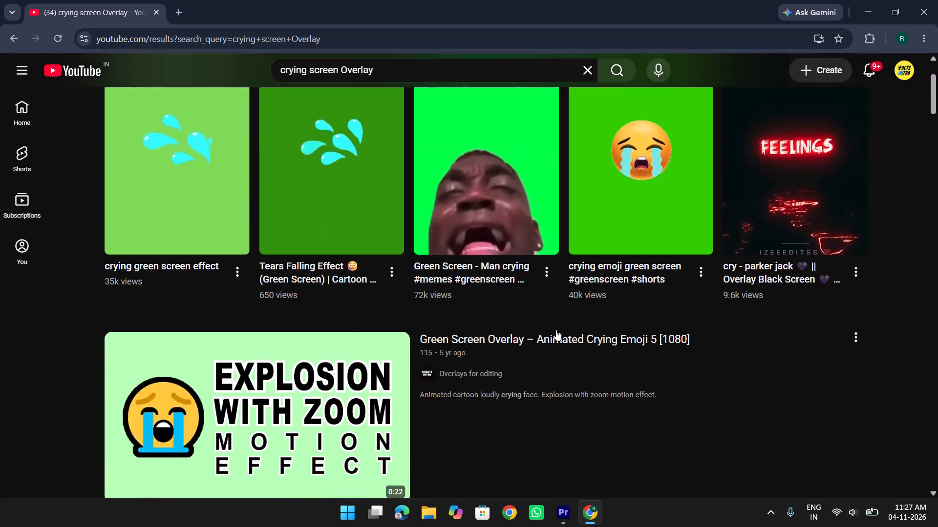
pyautogui.scroll(-4, 556, 330)
pyautogui.scroll(-2, 452, 323)
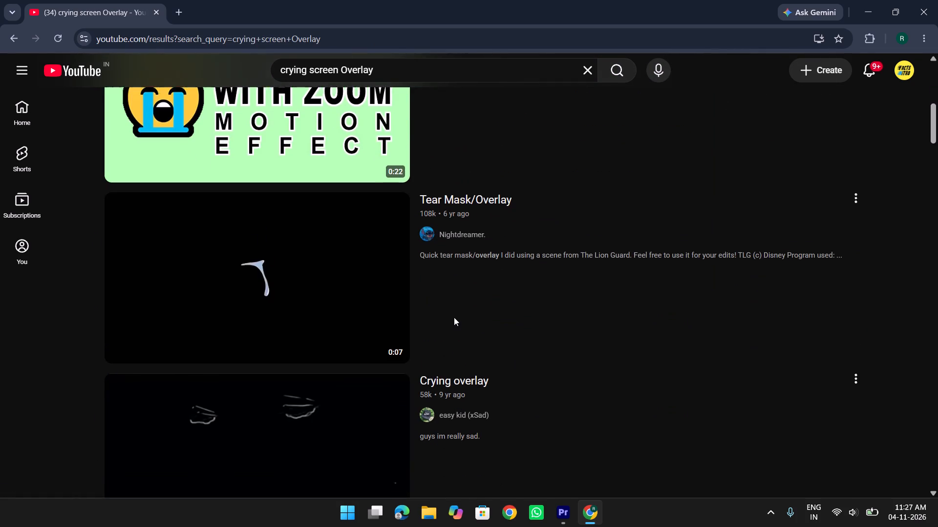
pyautogui.scroll(-8, 454, 317)
pyautogui.scroll(-5, 520, 0)
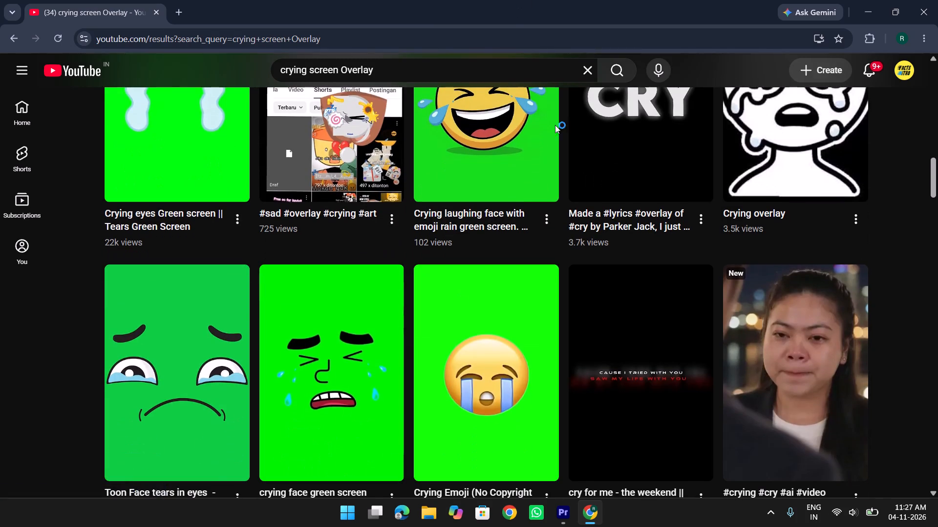
pyautogui.scroll(-13, 506, 217)
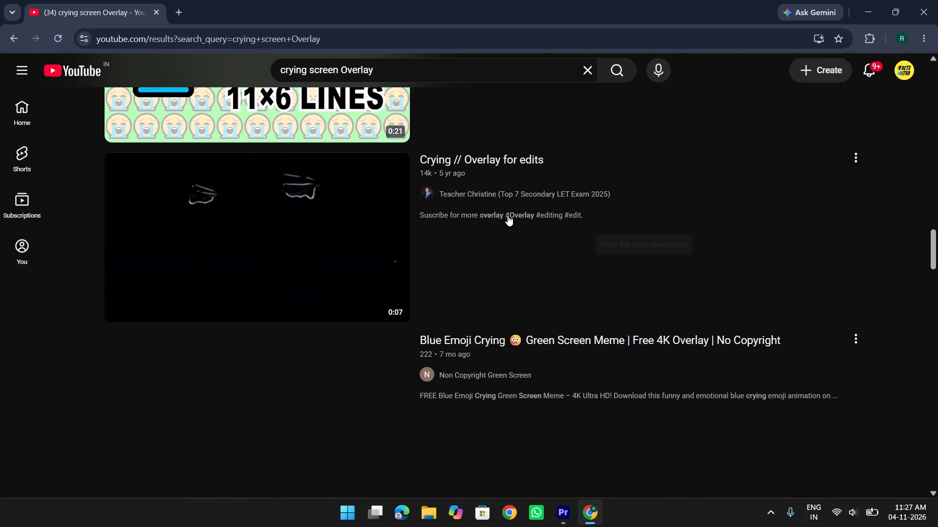
pyautogui.scroll(-6, 508, 215)
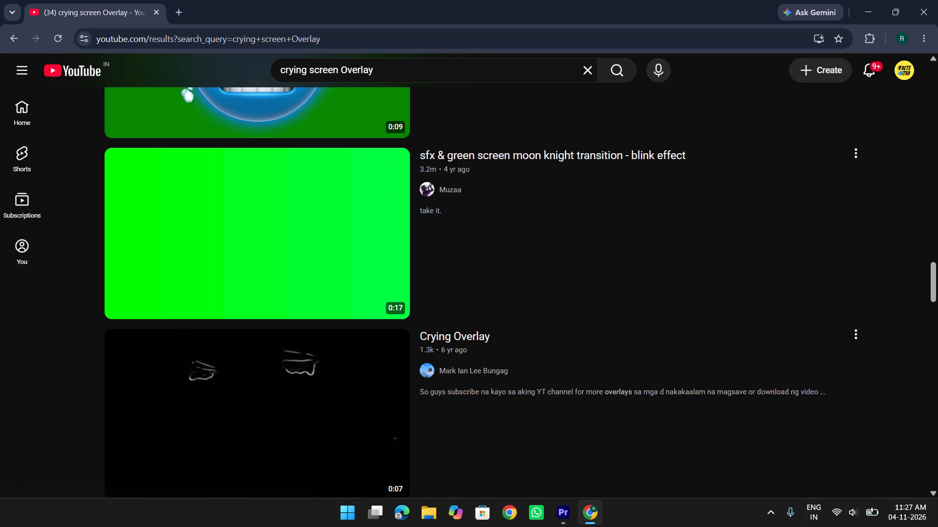
pyautogui.scroll(-1, 487, 147)
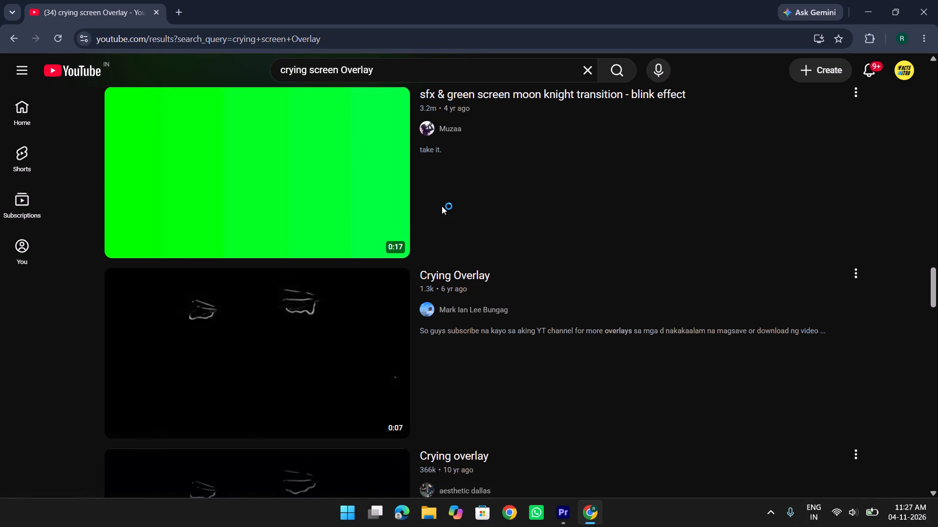
pyautogui.scroll(2, 436, 208)
pyautogui.click(221, 373)
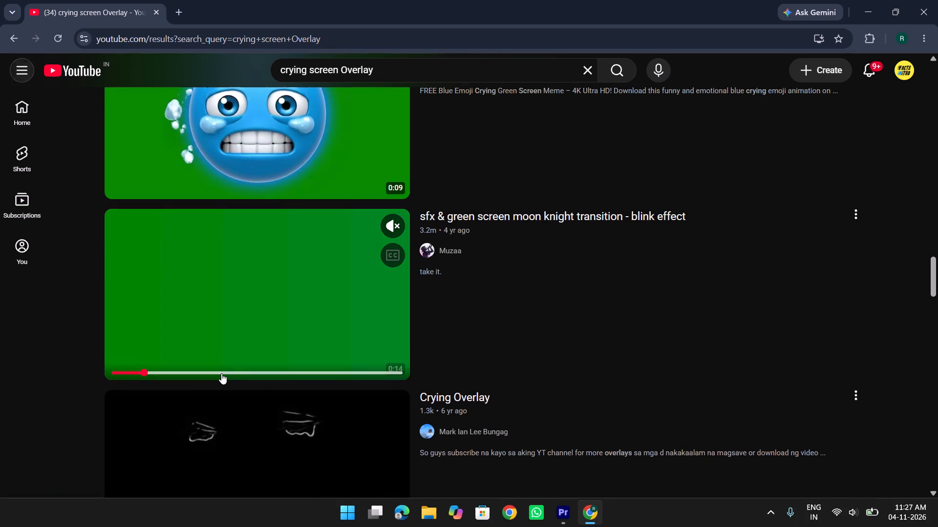
pyautogui.scroll(-4, 308, 295)
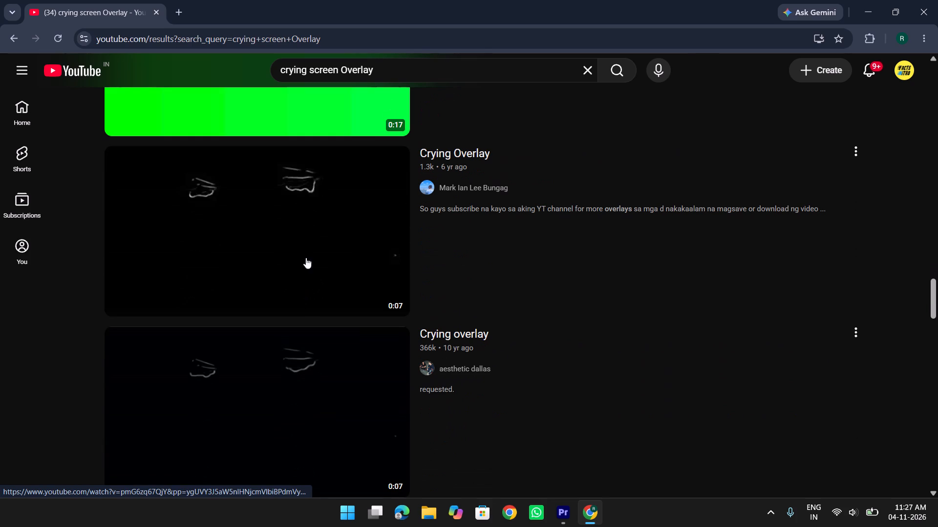
# Replace the word crying in the YouTube query and search for "Sadscreen Overlay".
pyautogui.click(310, 73)
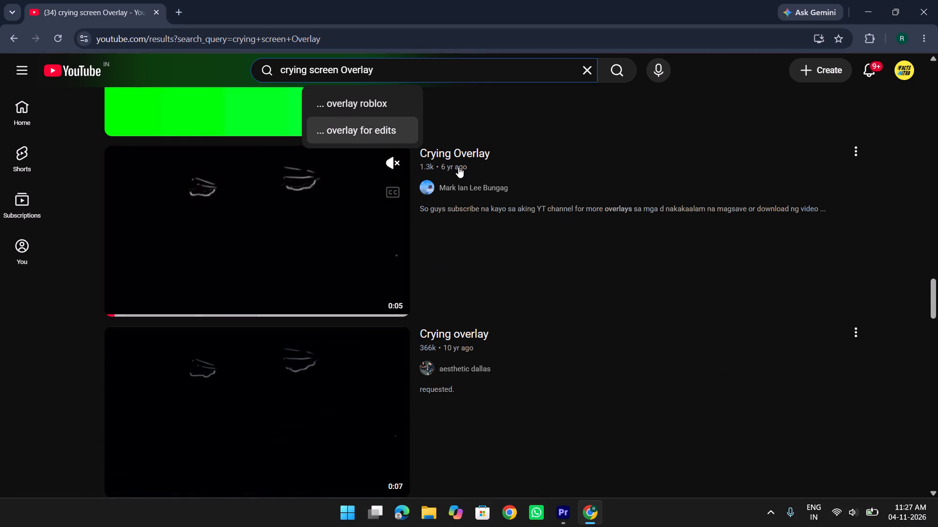
pyautogui.hotkey('ctrl', 'shift', 'Left')
pyautogui.hotkey('ctrl', 'shift', 'Left')
pyautogui.hotkey('ctrl', 'shift', 'Left')
pyautogui.press('BackSpace')
pyautogui.write('Say')
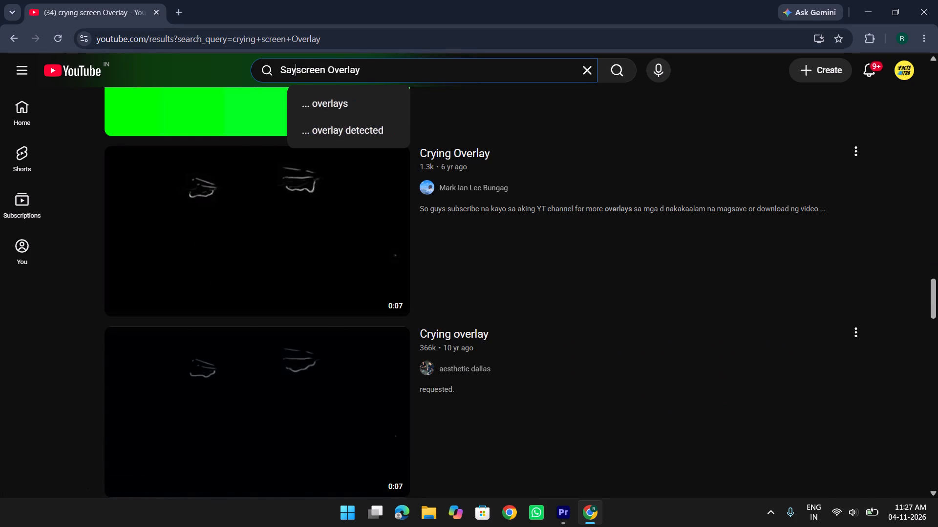
pyautogui.press('BackSpace')
pyautogui.press('d')
pyautogui.press('Return')
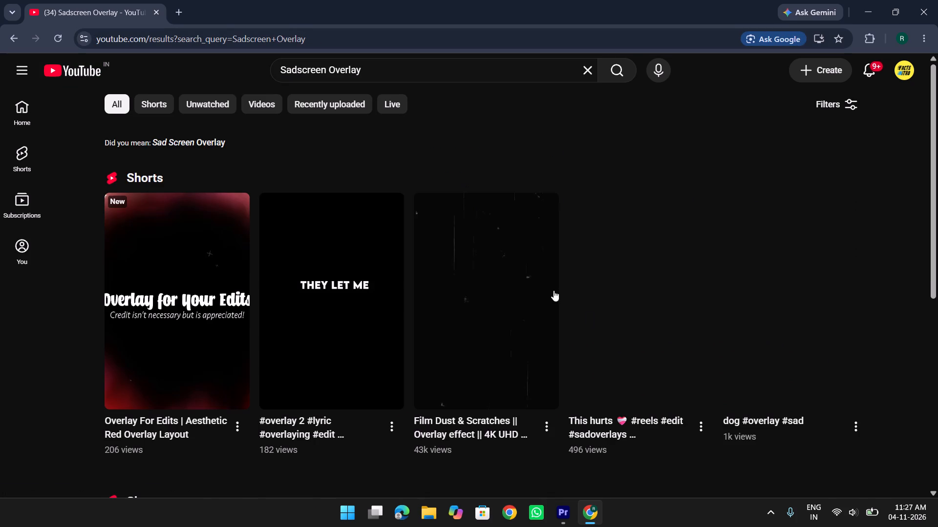
# Look through the Sadscreen Overlay search results for a usable overlay clip.
pyautogui.scroll(-9, 431, 329)
pyautogui.scroll(-3, 618, 287)
pyautogui.scroll(3, 682, 297)
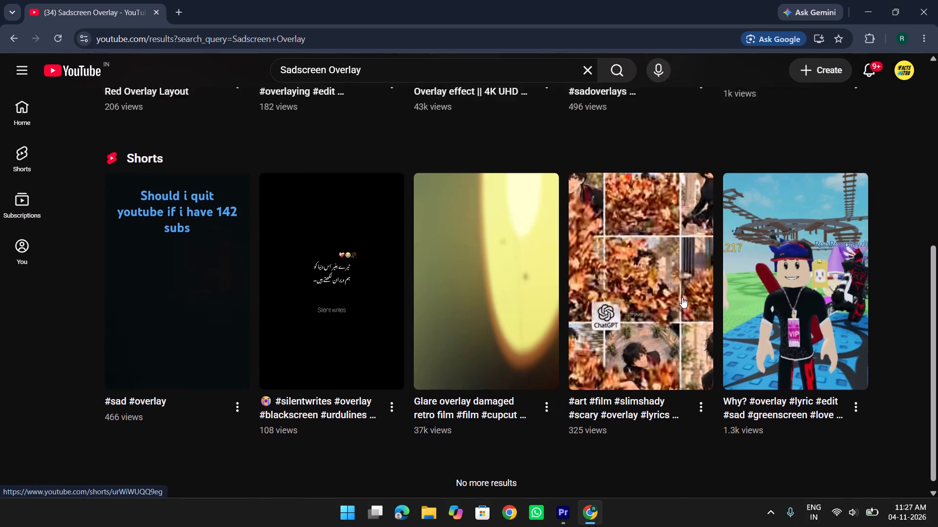
pyautogui.scroll(1, 682, 297)
pyautogui.scroll(-12, 679, 295)
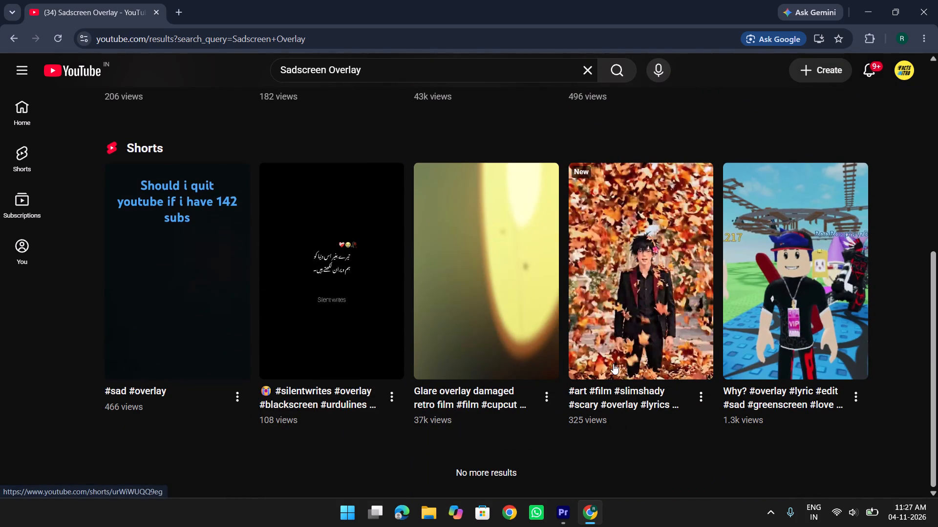
pyautogui.scroll(1, 277, 187)
# Correct the YouTube query to "Sad screen Overlay", run the search and look through the results.
pyautogui.click(298, 69)
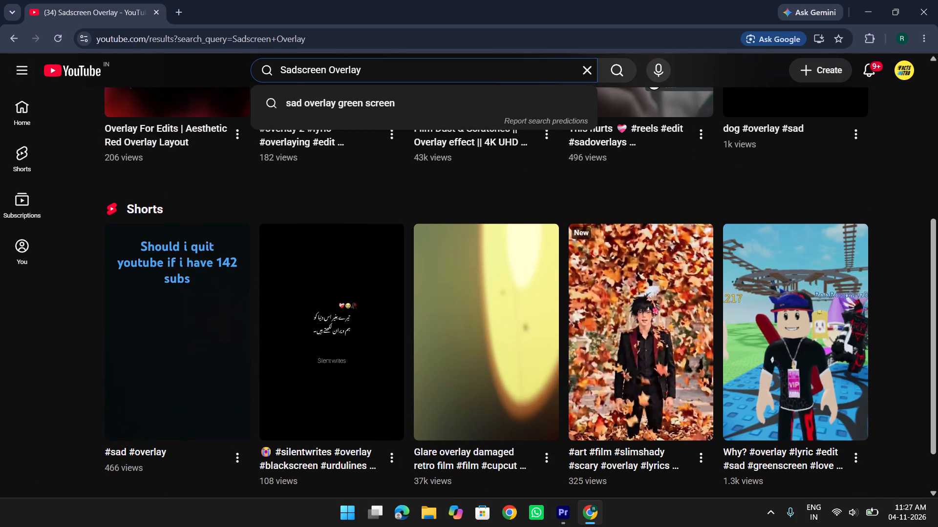
pyautogui.press('space')
pyautogui.press('Return')
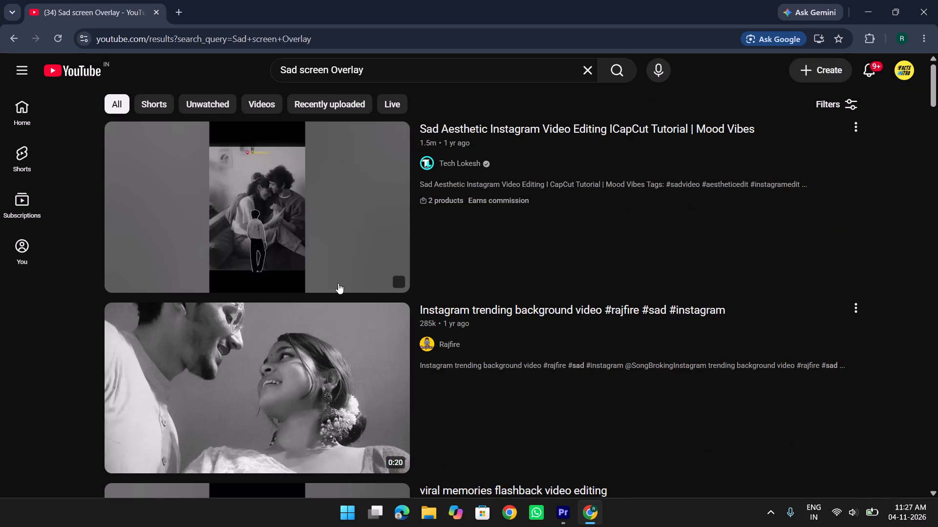
pyautogui.scroll(-5, 363, 283)
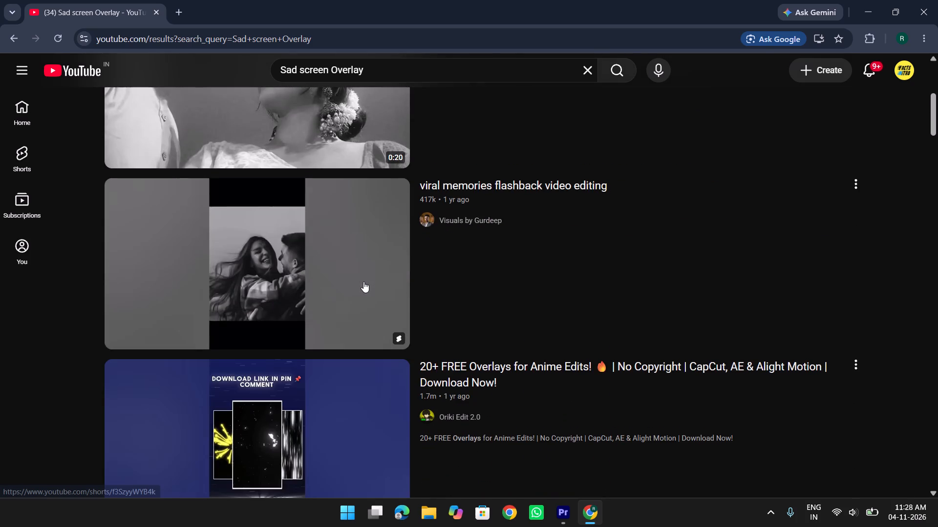
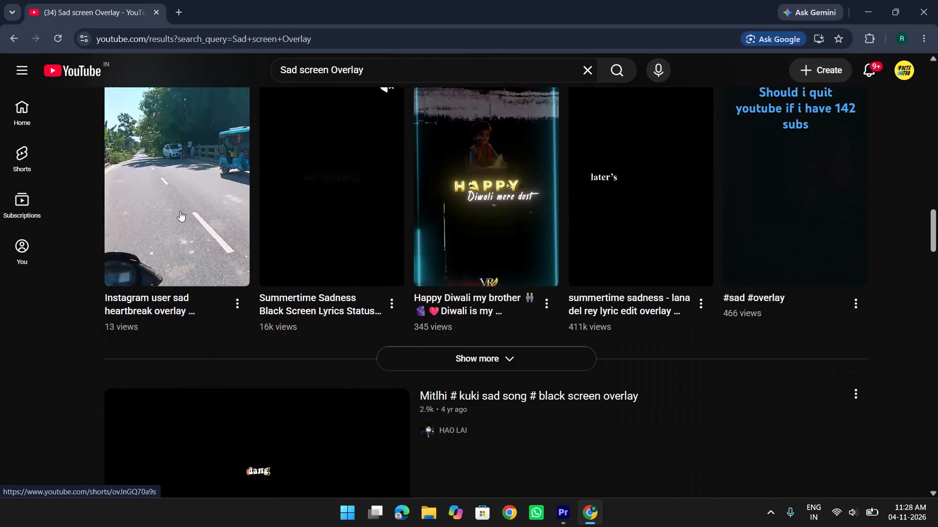
# Look further through the Sad screen Overlay search results for a usable overlay clip.
pyautogui.scroll(-6, 185, 212)
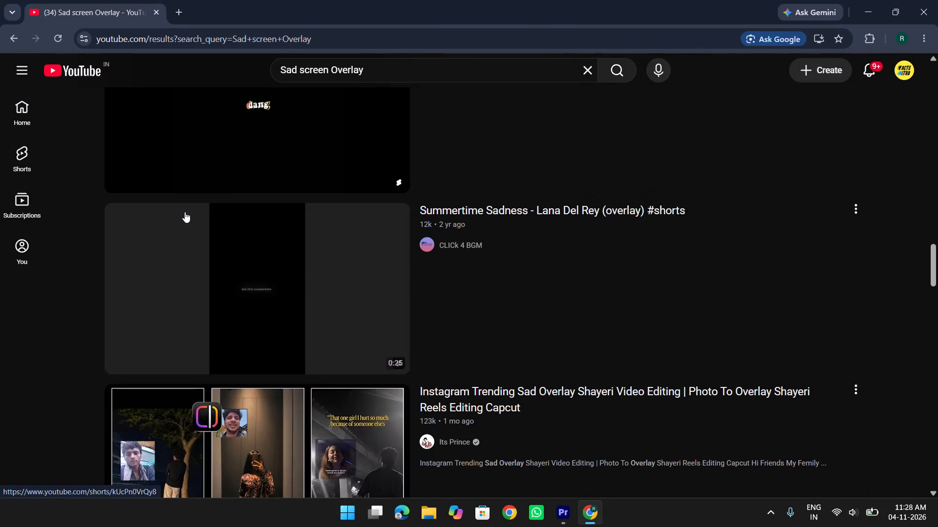
pyautogui.scroll(-4, 185, 212)
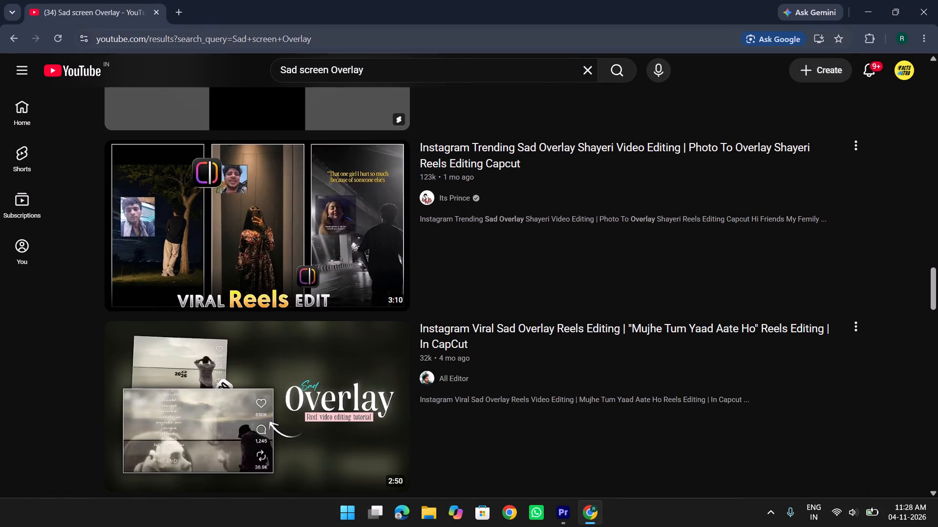
pyautogui.scroll(5, 317, 224)
pyautogui.moveTo(216, 39); pyautogui.dragTo(3, 53)
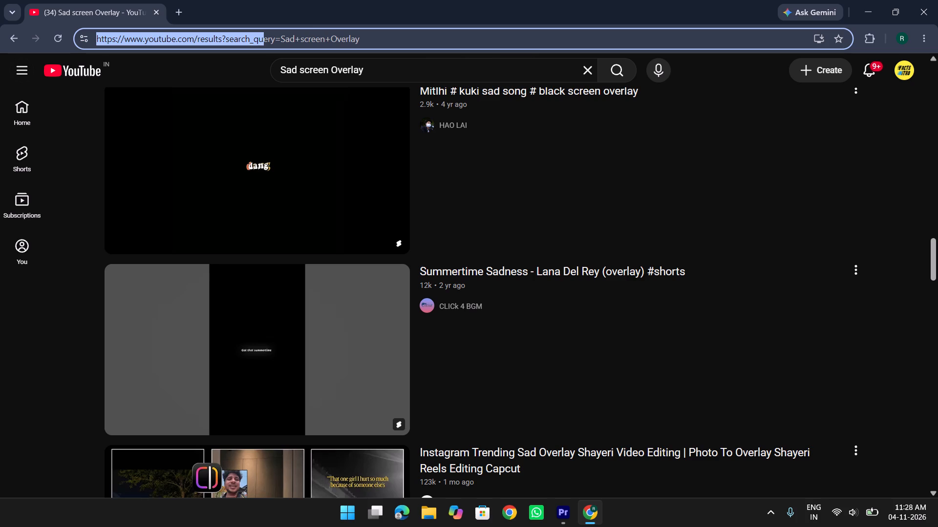
pyautogui.hotkey('alt', 'Tab')
pyautogui.hotkey('alt', 'Tab')
pyautogui.hotkey('alt', 'Tab')
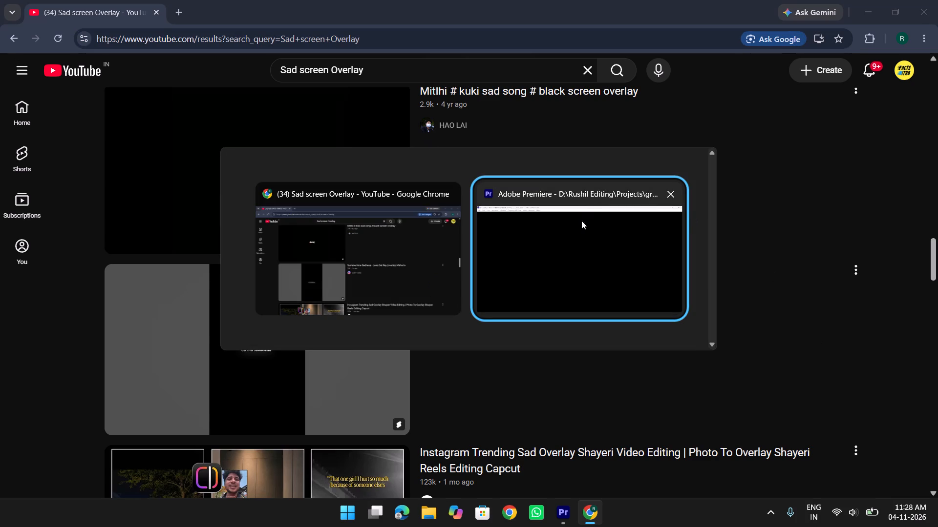
pyautogui.keyDown('alt'); pyautogui.click(338, 229); pyautogui.keyUp('alt')
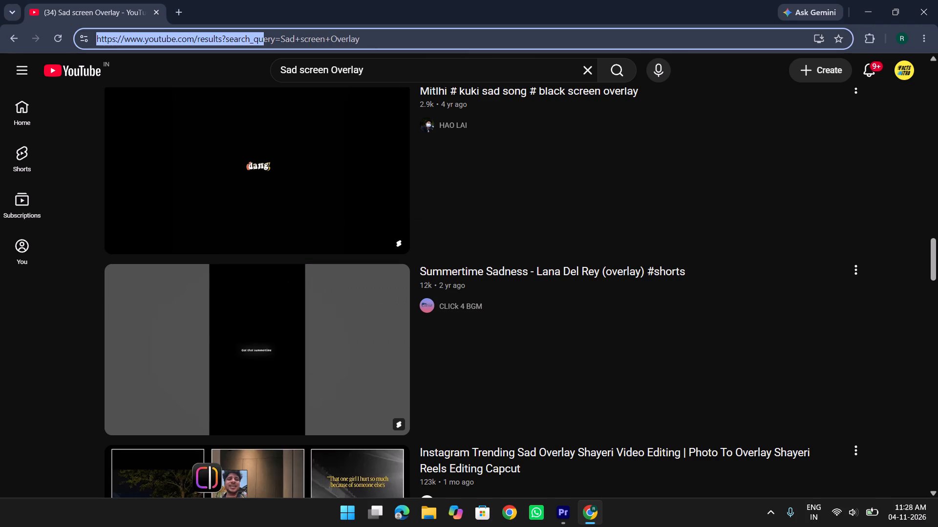
# Replace the YouTube query with a rain overlay search, choosing the suggestion "rain overlay black screen".
pyautogui.moveTo(326, 70); pyautogui.dragTo(158, 93)
pyautogui.press('BackSpace')
pyautogui.write('Reain')
pyautogui.press('space')
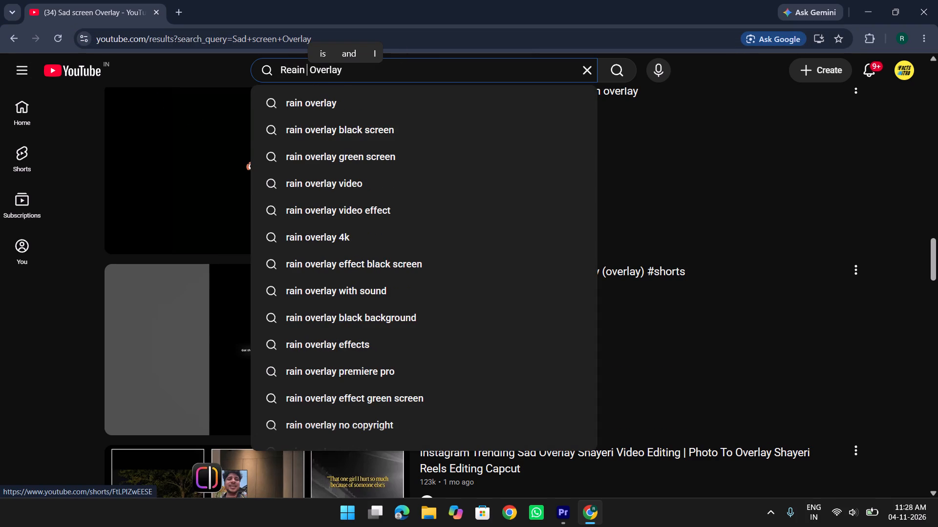
pyautogui.click(335, 132)
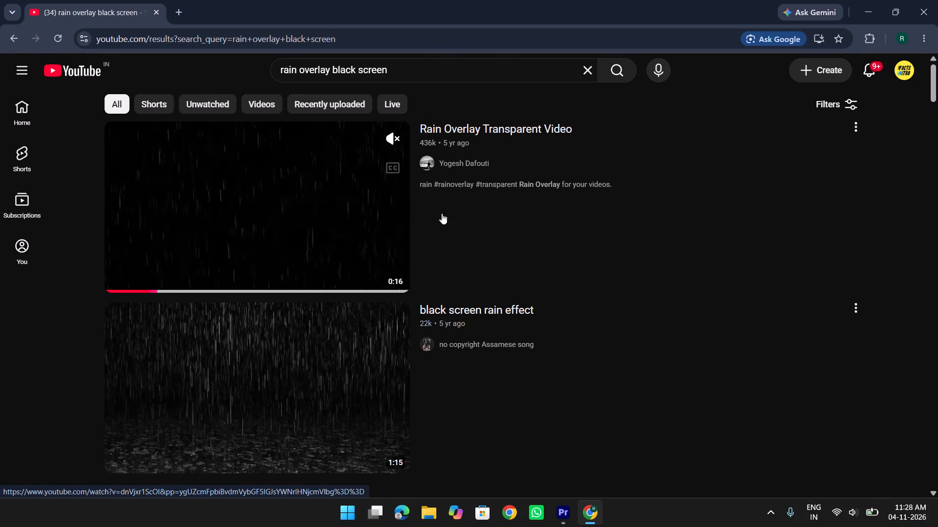
# Open "Rain Overlay Transparent Video" and download it as a 720p MP4 into the griffmass Prac assets folder, keeping the suggested file name.
pyautogui.click(372, 207)
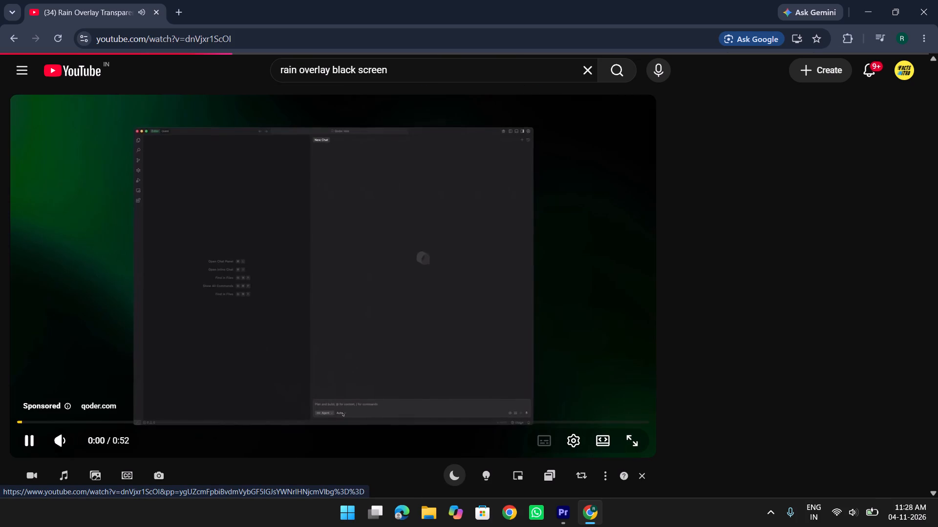
pyautogui.scroll(-5, 412, 229)
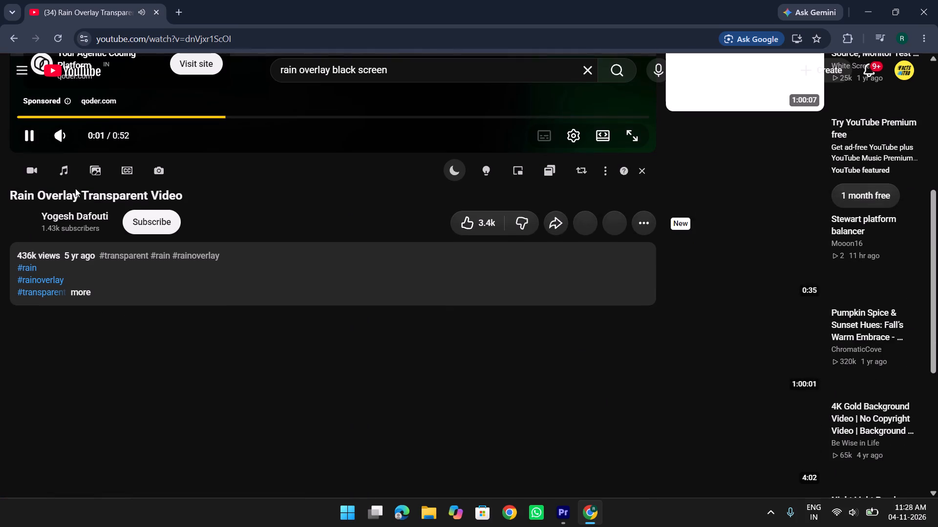
pyautogui.click(35, 165)
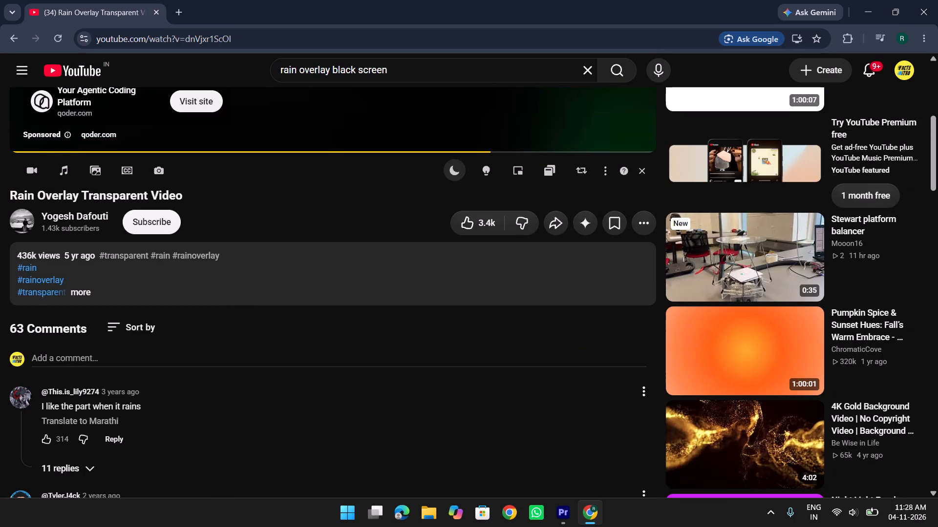
pyautogui.click(34, 182)
pyautogui.click(34, 178)
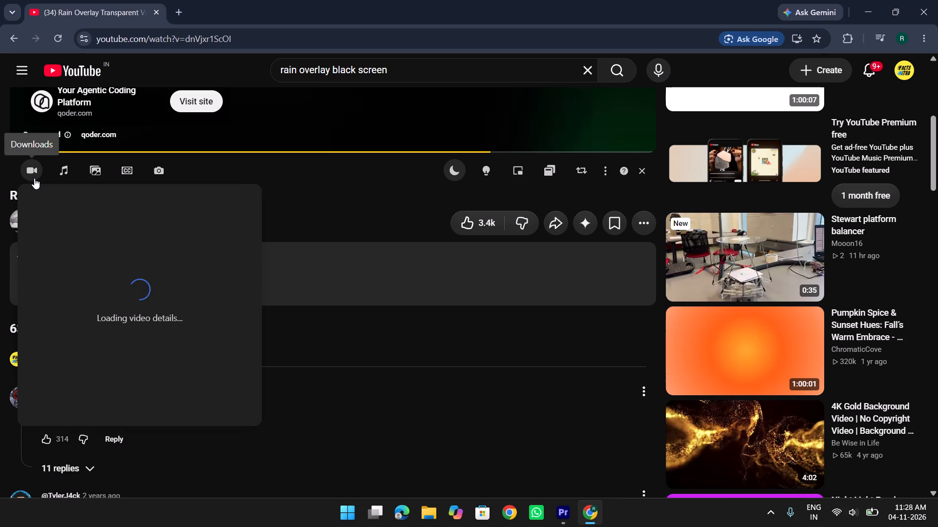
pyautogui.scroll(-3, 172, 390)
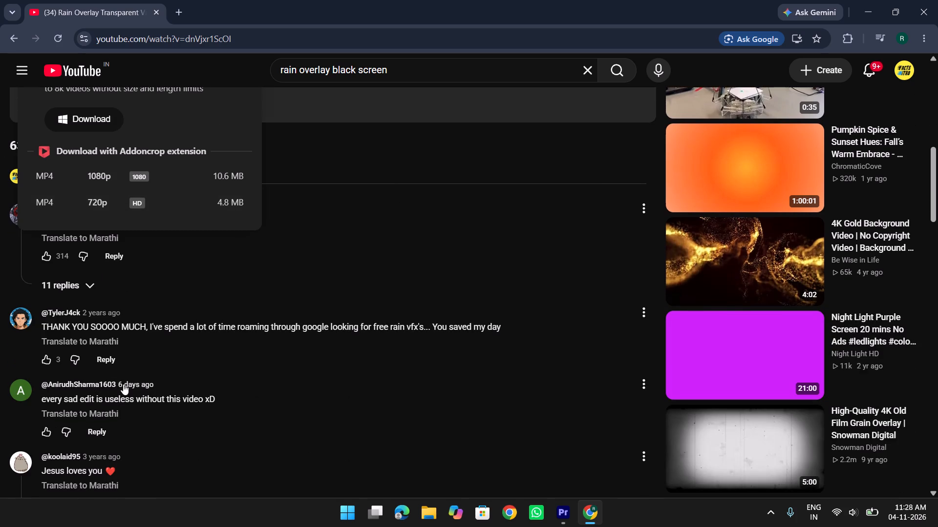
pyautogui.click(193, 202)
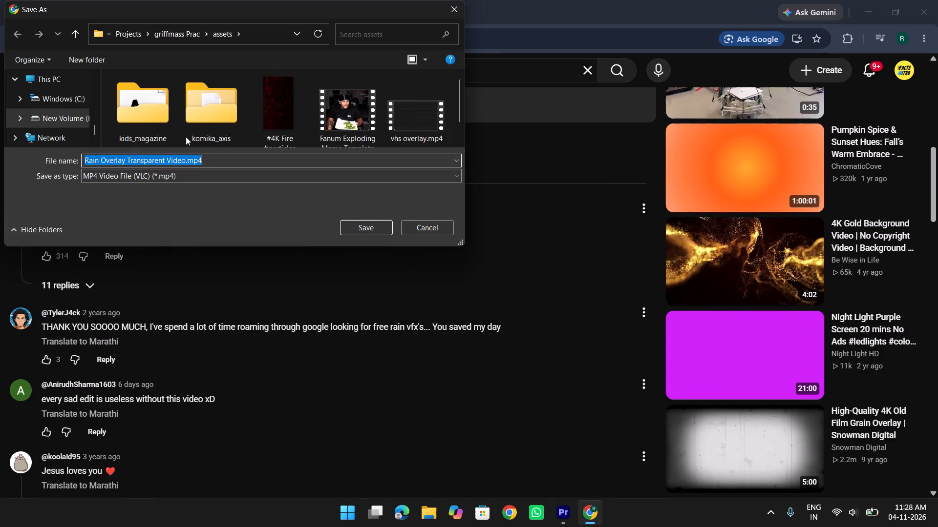
pyautogui.click(187, 165)
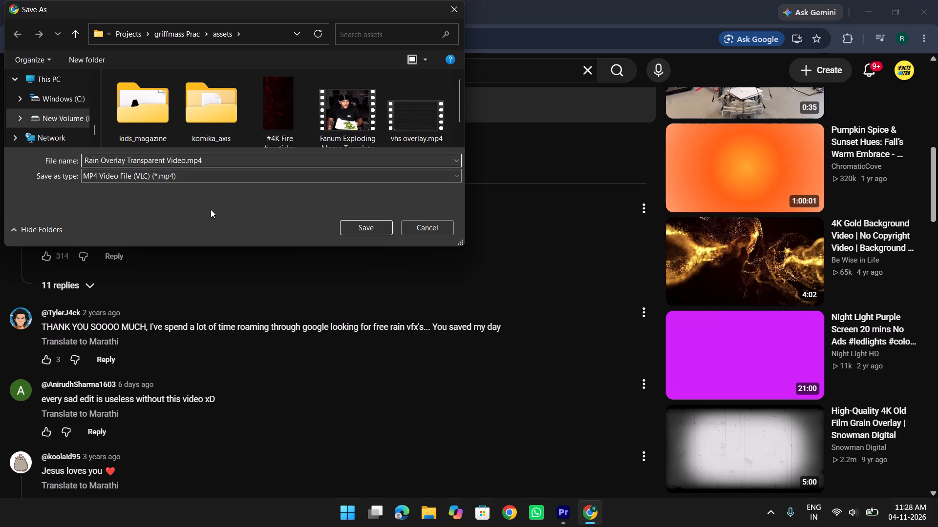
pyautogui.press('Return')
# Switch to Premiere and play the Main sequence from 00:01:32:23 into the Crying.gif section to review it.
pyautogui.hotkey('alt', 'Tab')
pyautogui.hotkey('alt', 'Tab')
pyautogui.hotkey('alt', 'Tab')
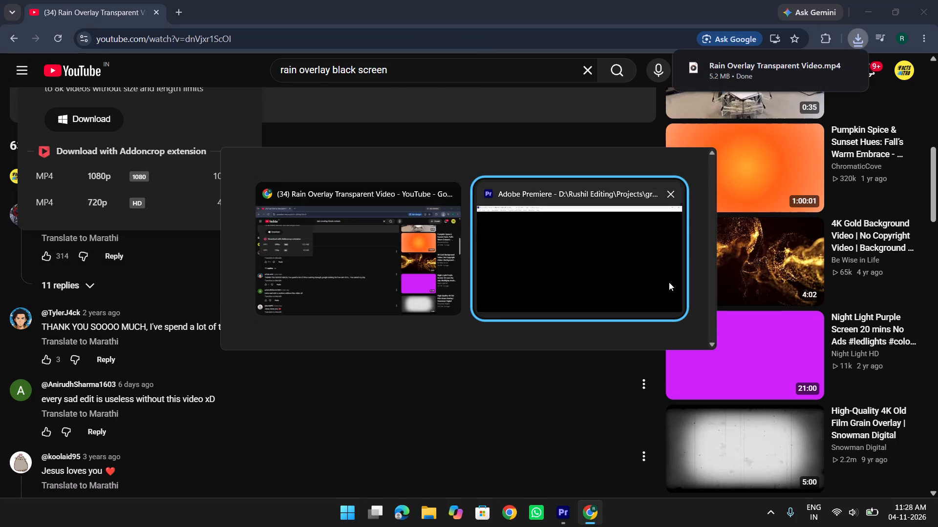
pyautogui.keyDown('alt'); pyautogui.click(674, 278); pyautogui.keyUp('alt')
pyautogui.click(666, 377)
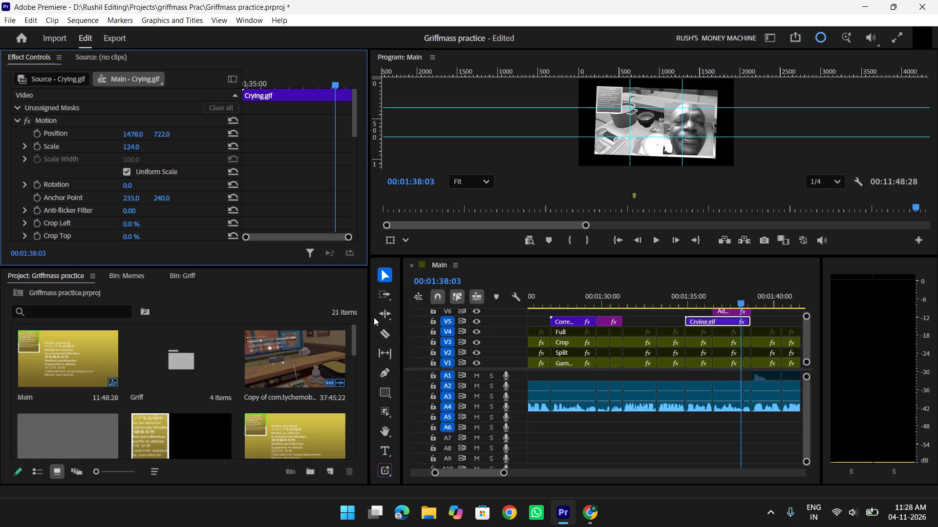
pyautogui.moveTo(743, 296); pyautogui.dragTo(701, 302)
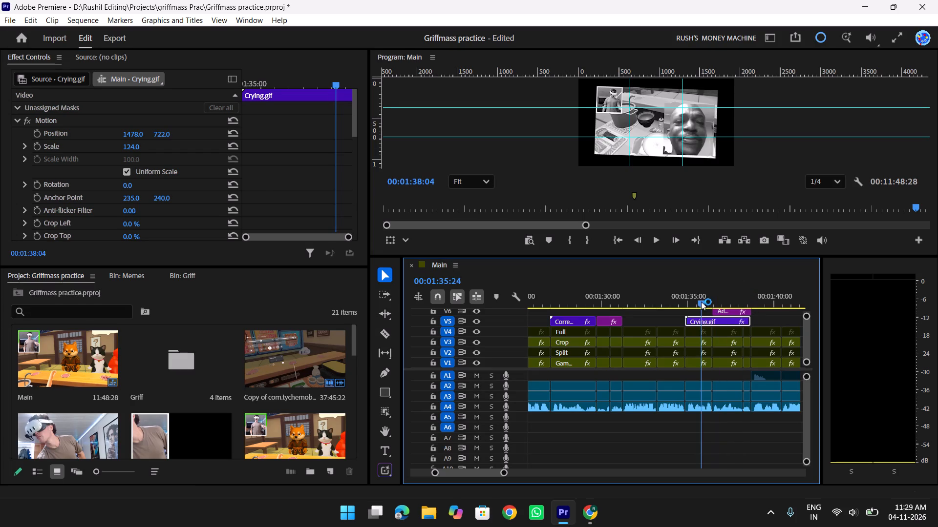
pyautogui.moveTo(701, 302); pyautogui.dragTo(651, 301)
pyautogui.press('space')
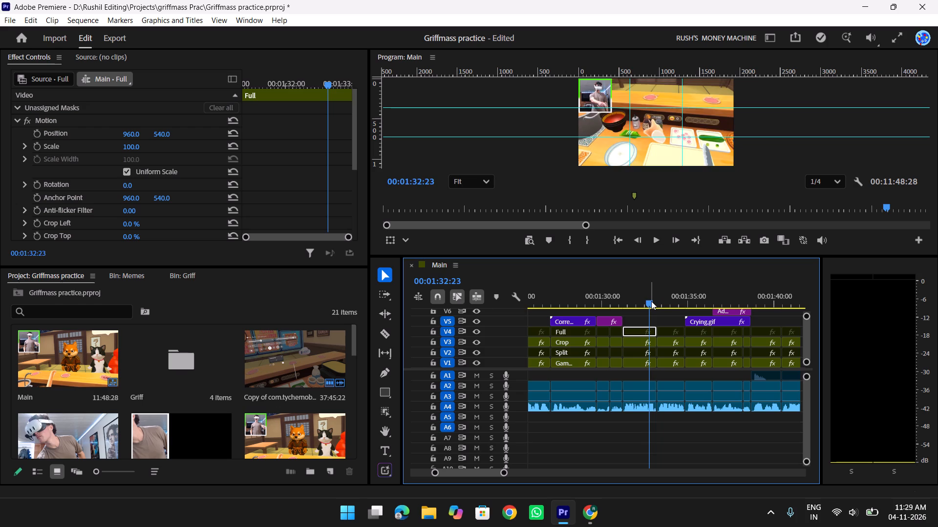
pyautogui.scroll(-2, 651, 301)
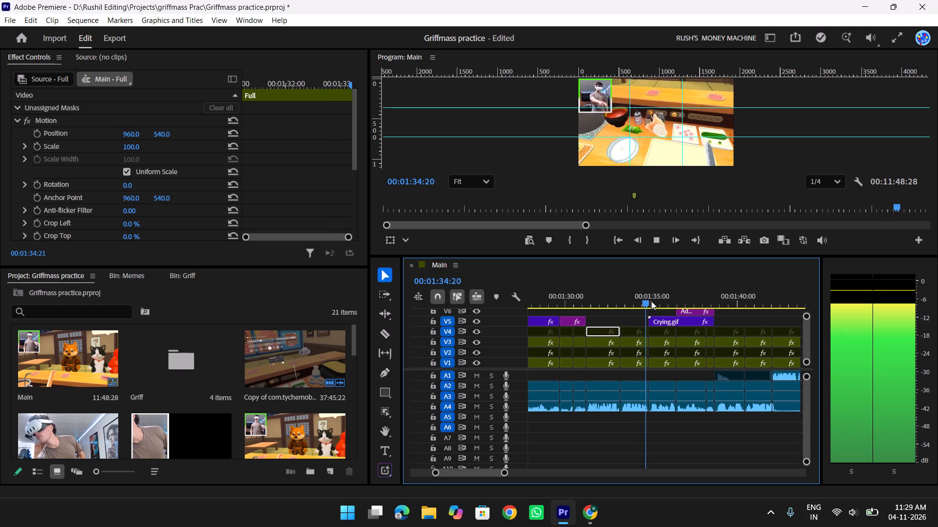
pyautogui.press('space')
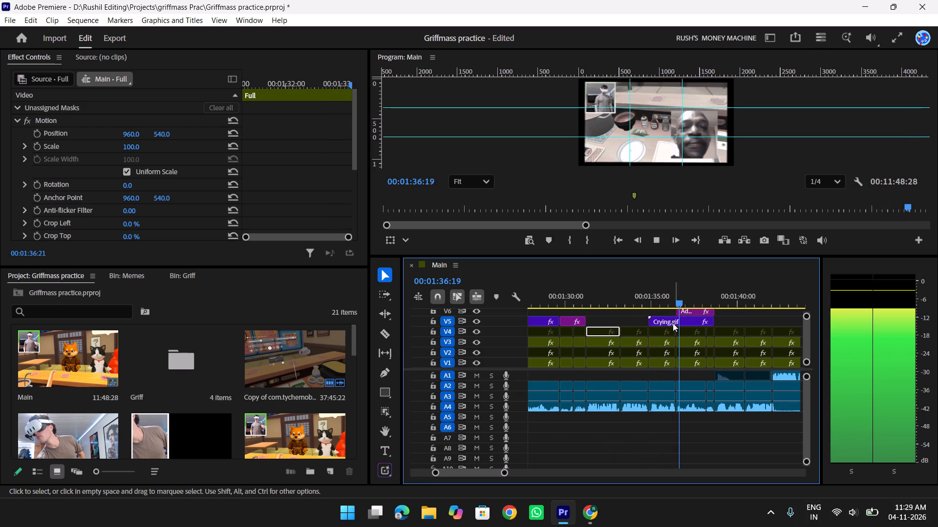
# Move the Crying.gif clip on V5 to start at 00:01:36:12, in line with the adjustment layer above, and play back the section.
pyautogui.moveTo(689, 300); pyautogui.dragTo(677, 302)
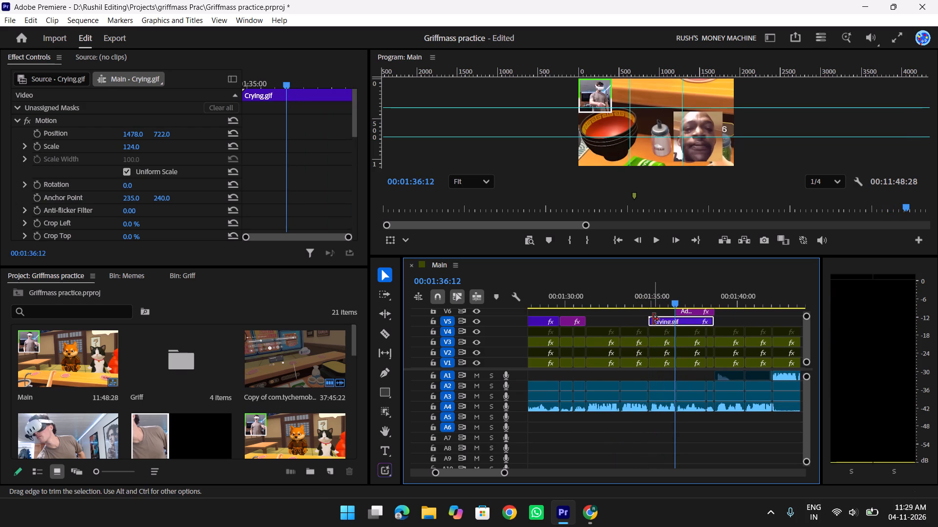
pyautogui.click(675, 298)
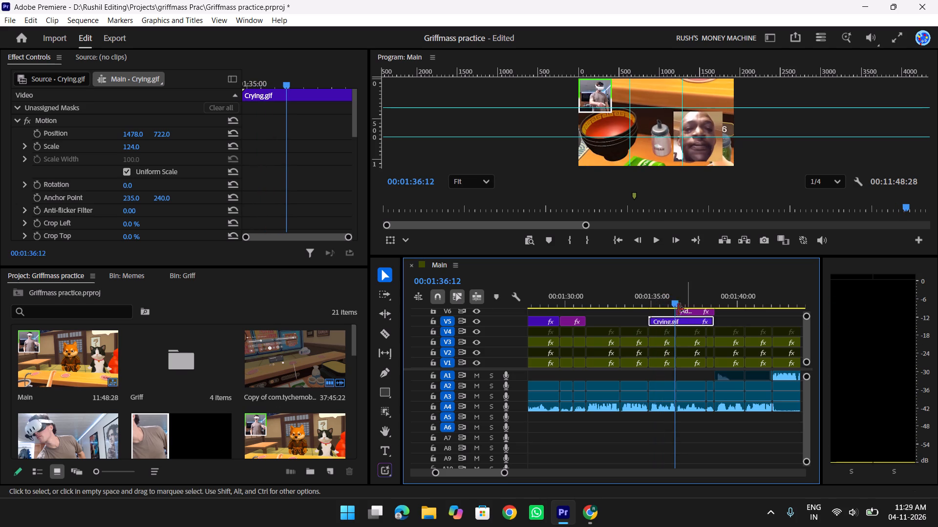
pyautogui.click(671, 300)
pyautogui.moveTo(692, 318); pyautogui.dragTo(714, 319)
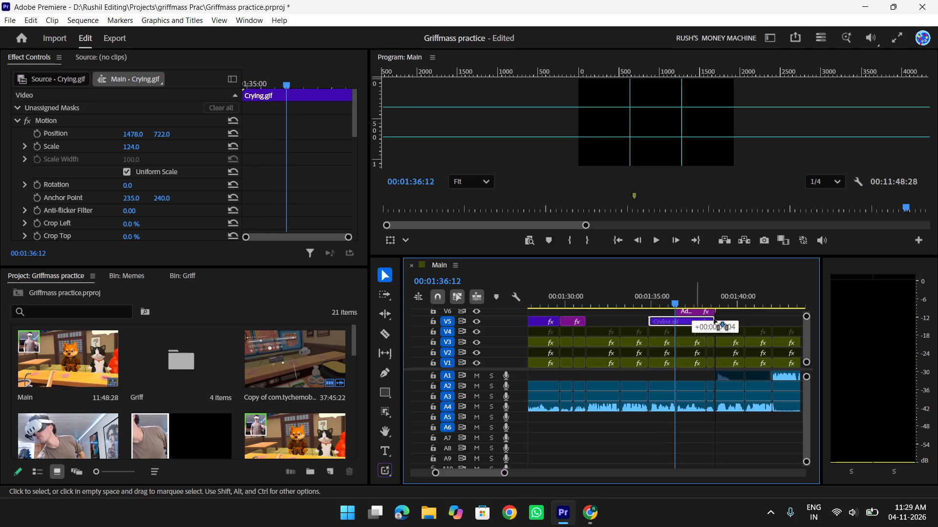
pyautogui.moveTo(714, 319); pyautogui.dragTo(715, 320)
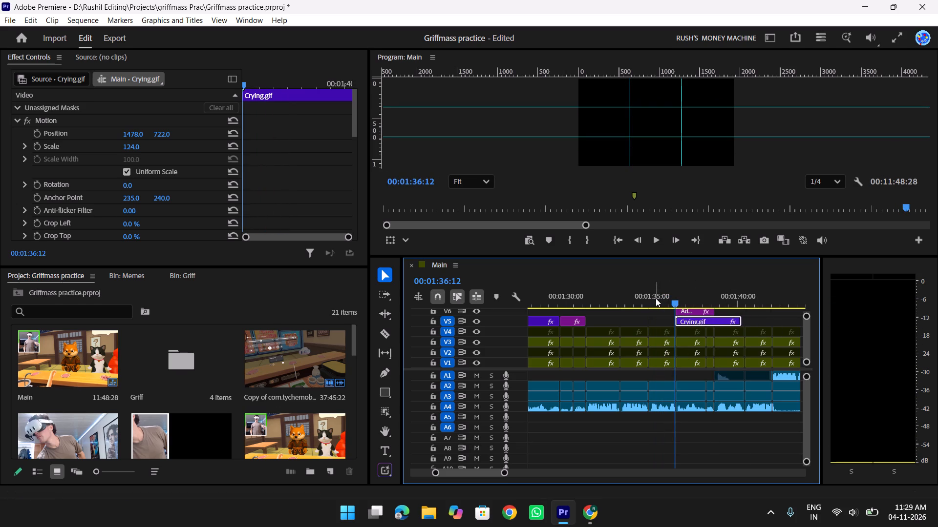
pyautogui.moveTo(667, 302); pyautogui.dragTo(636, 306)
pyautogui.press('space')
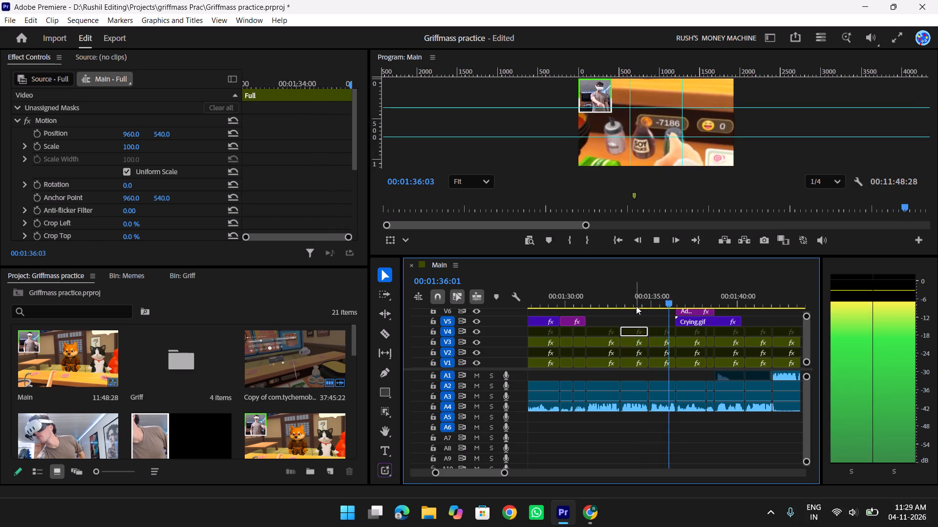
pyautogui.press('space')
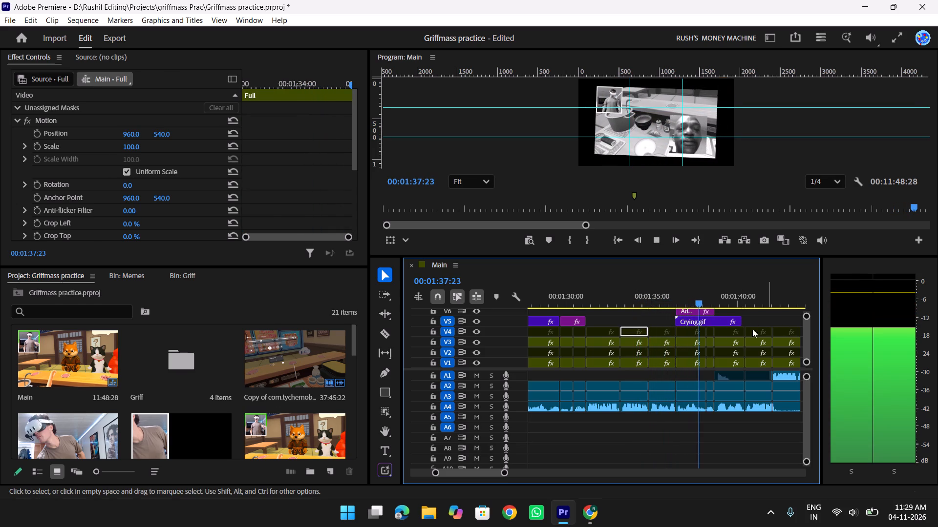
# Move the Crying.gif clip's two Transform Scale keyframes to the start and end of the clip so the scaling spans it.
pyautogui.click(706, 321)
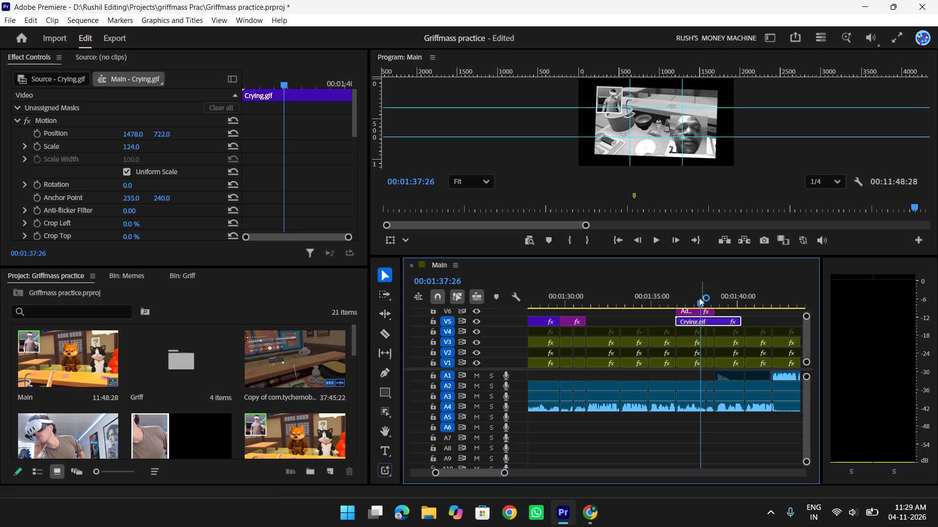
pyautogui.moveTo(699, 294); pyautogui.dragTo(689, 298)
pyautogui.click(700, 321)
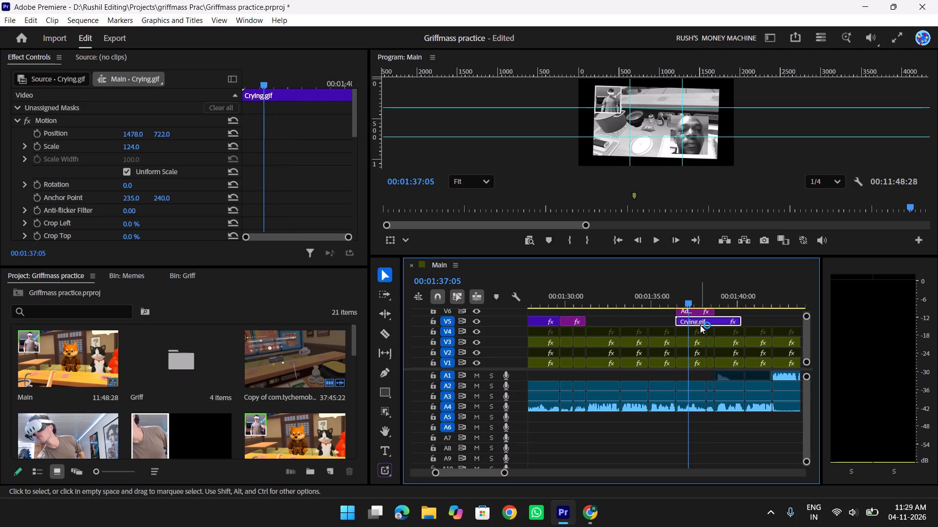
pyautogui.scroll(-17, 297, 162)
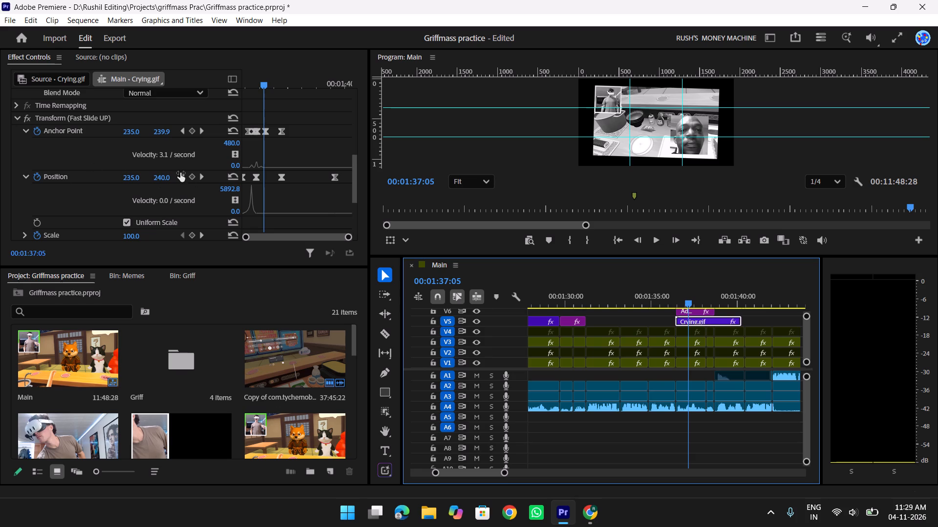
pyautogui.scroll(-3, 314, 146)
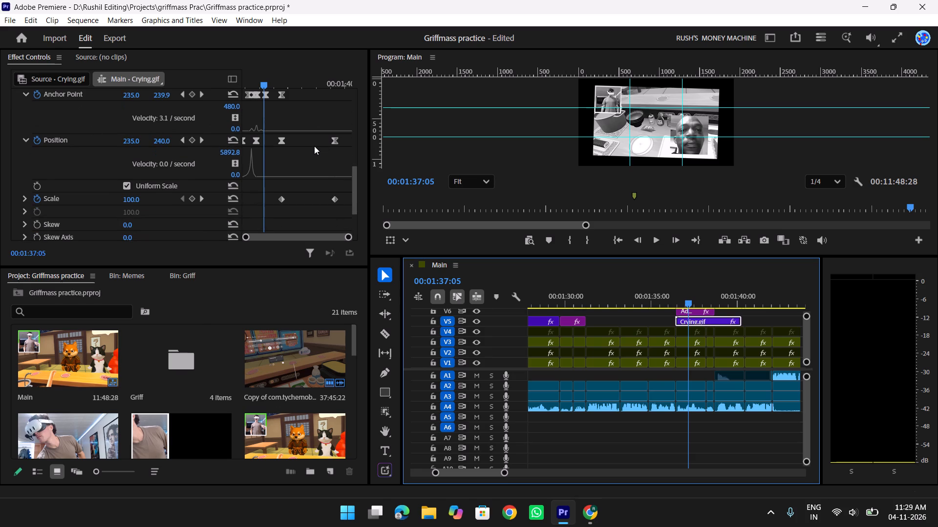
pyautogui.scroll(4, 314, 146)
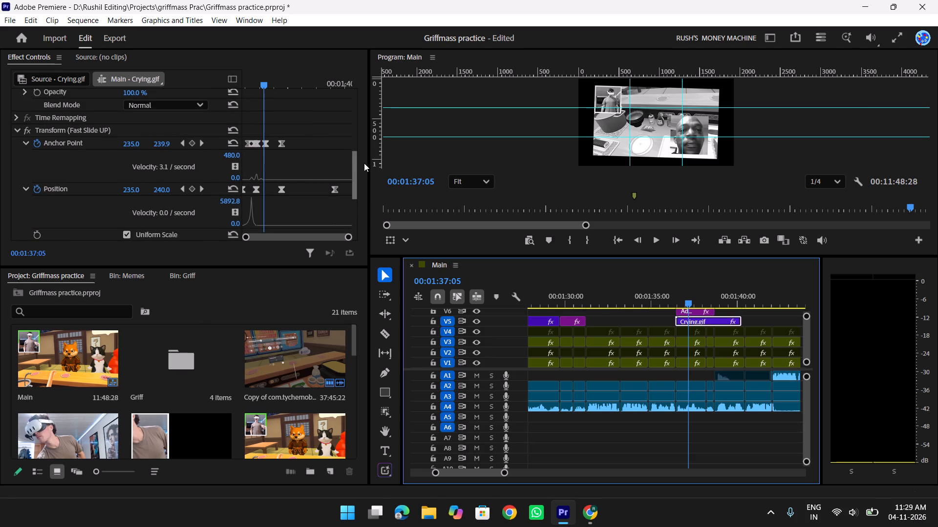
pyautogui.scroll(-6, 312, 151)
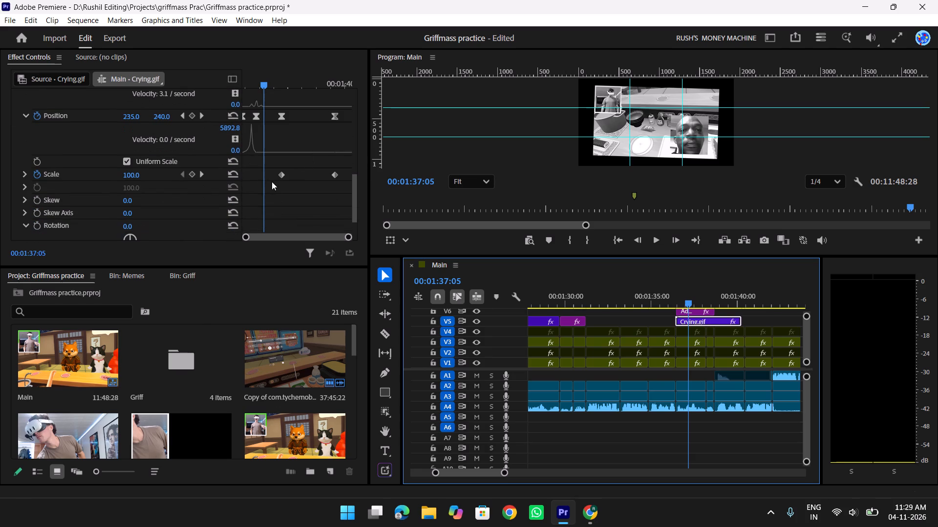
pyautogui.moveTo(266, 80); pyautogui.dragTo(272, 84)
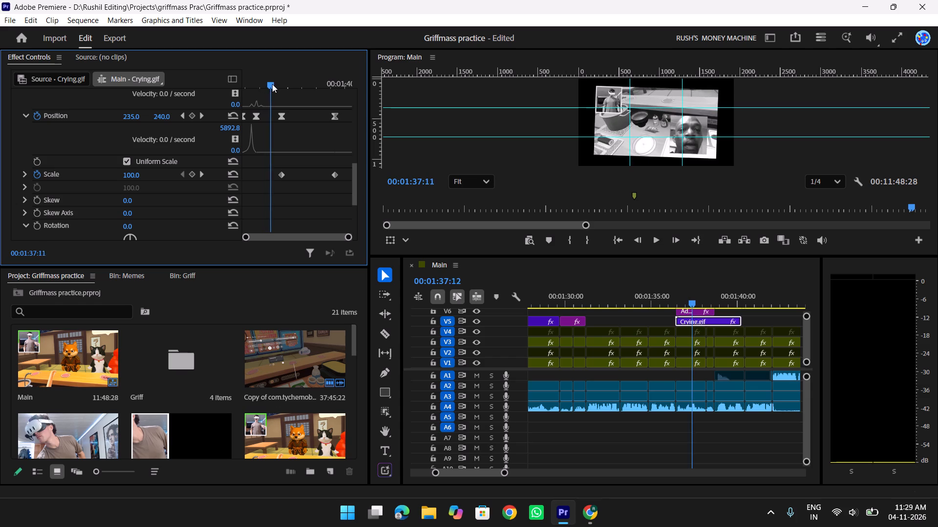
pyautogui.moveTo(272, 84); pyautogui.dragTo(297, 89)
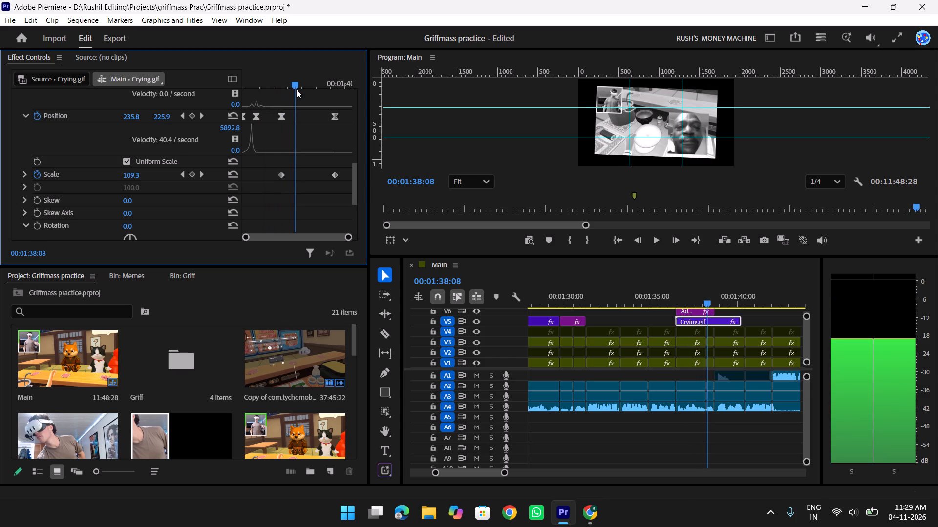
pyautogui.moveTo(297, 89); pyautogui.dragTo(298, 96)
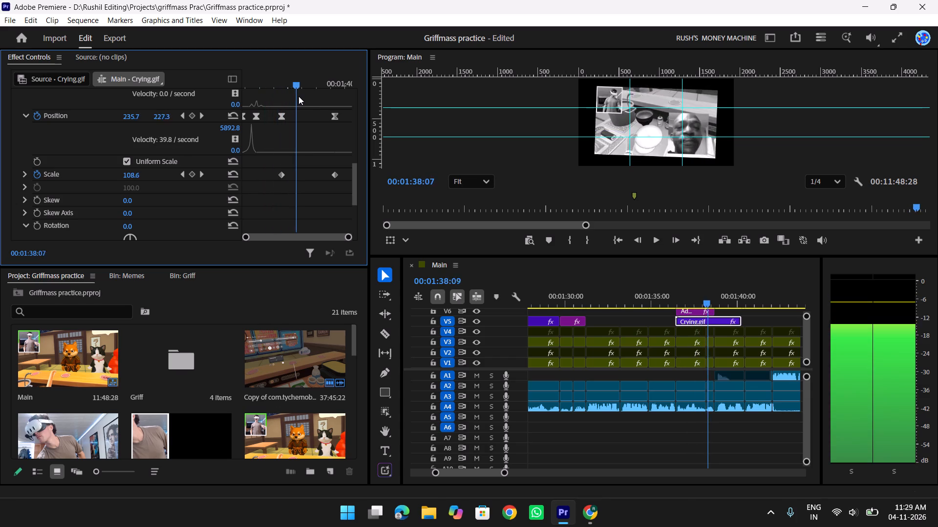
pyautogui.moveTo(298, 96); pyautogui.dragTo(276, 112)
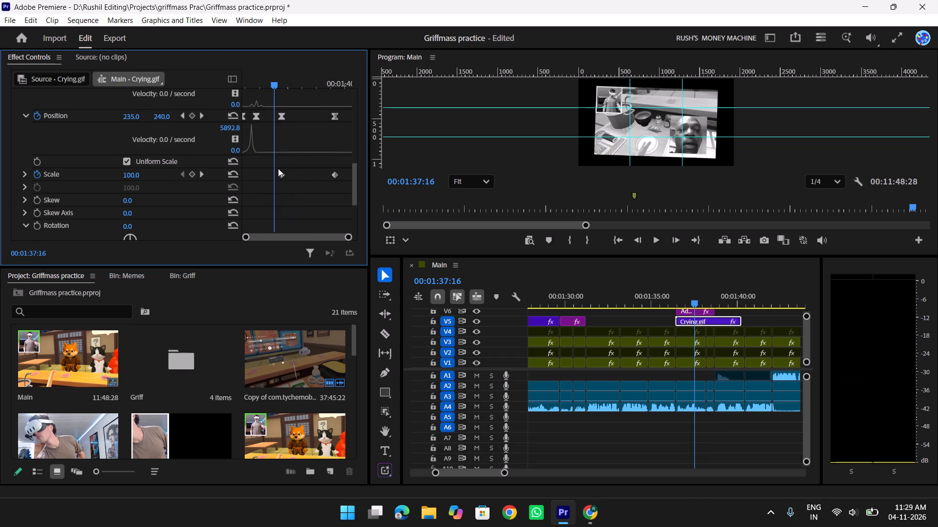
pyautogui.moveTo(282, 175); pyautogui.dragTo(215, 182)
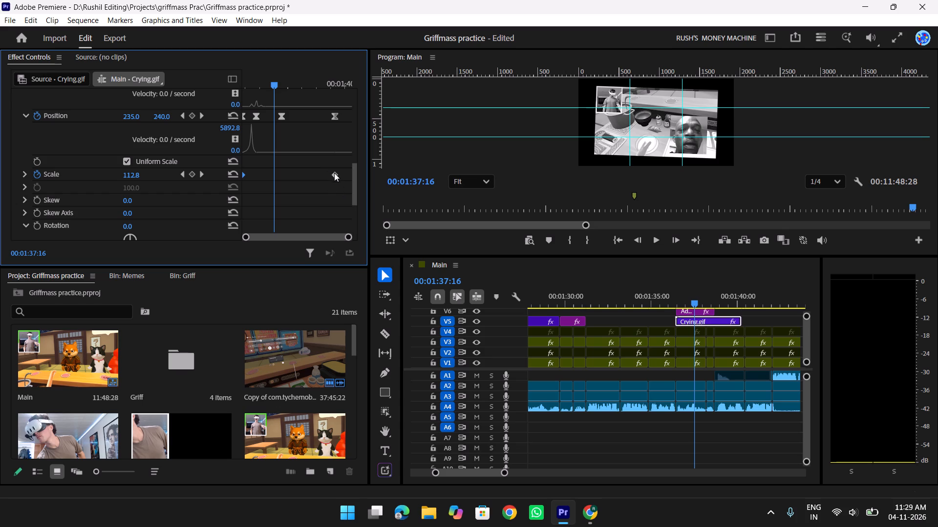
pyautogui.moveTo(337, 173); pyautogui.dragTo(366, 179)
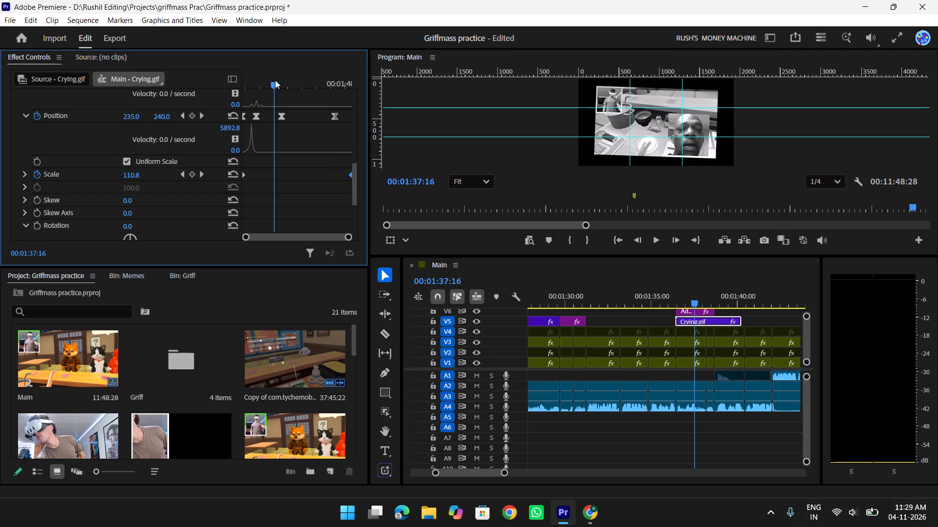
# Scrub and play through the Crying.gif clip to review its retimed scale animation.
pyautogui.moveTo(275, 80); pyautogui.dragTo(264, 92)
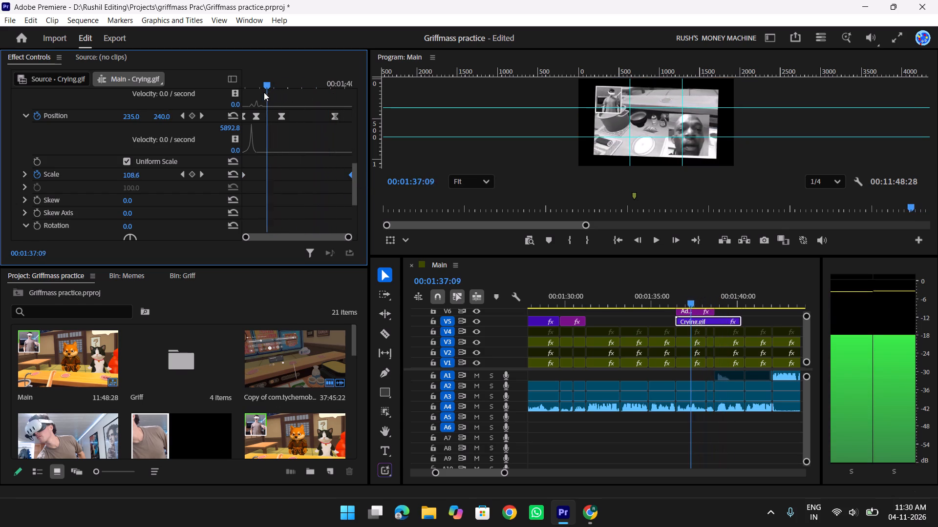
pyautogui.moveTo(264, 92); pyautogui.dragTo(302, 98)
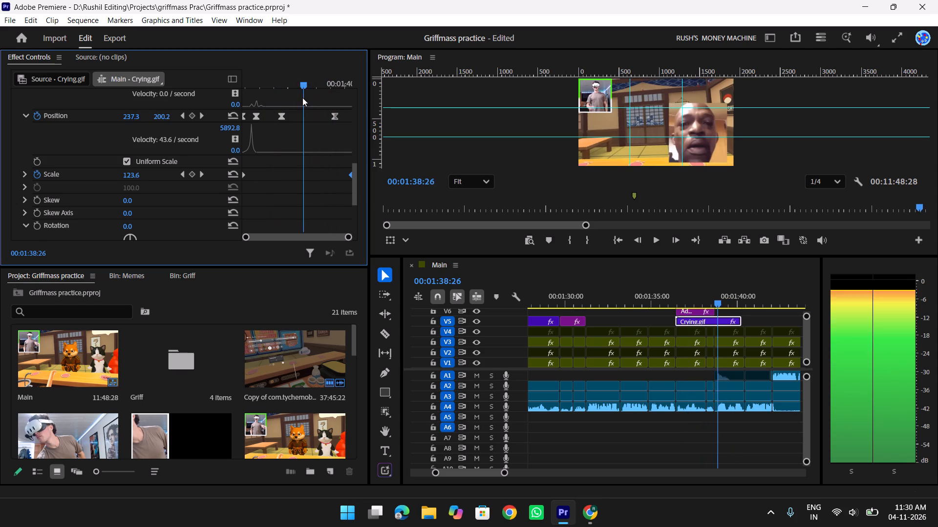
pyautogui.moveTo(302, 98); pyautogui.dragTo(294, 96)
pyautogui.press('space')
pyautogui.press('space')
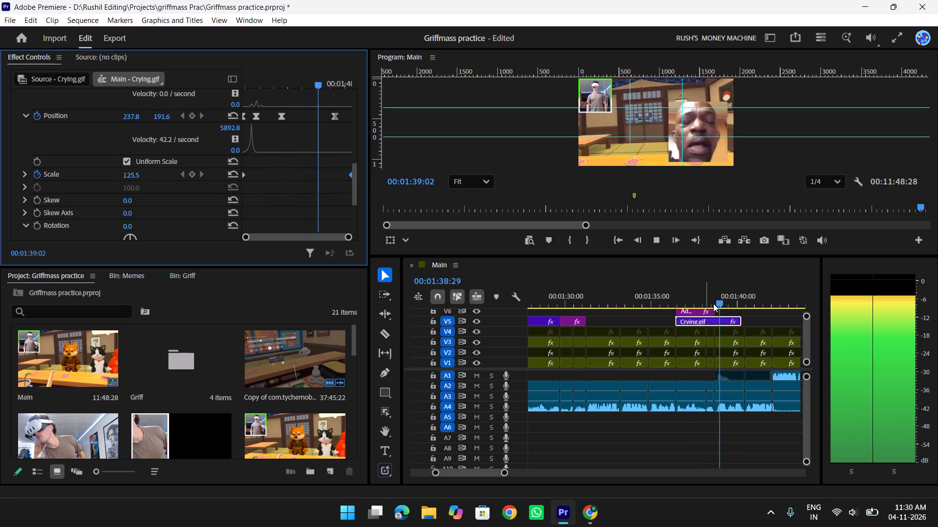
# Split the Crying.gif clip on V5 at 00:01:38:21 and delete the part after the cut.
pyautogui.moveTo(715, 296); pyautogui.dragTo(716, 292)
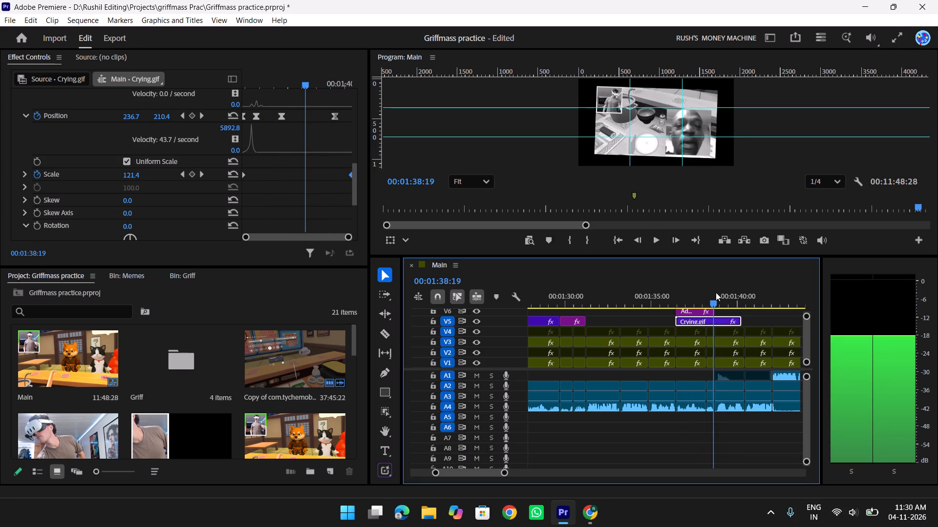
pyautogui.moveTo(716, 292); pyautogui.dragTo(717, 288)
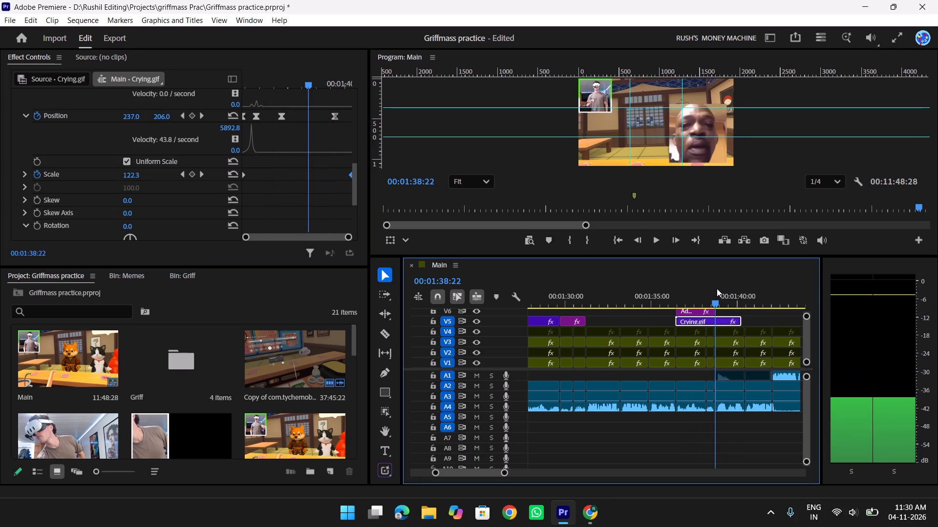
pyautogui.moveTo(717, 288); pyautogui.dragTo(717, 284)
pyautogui.click(722, 317)
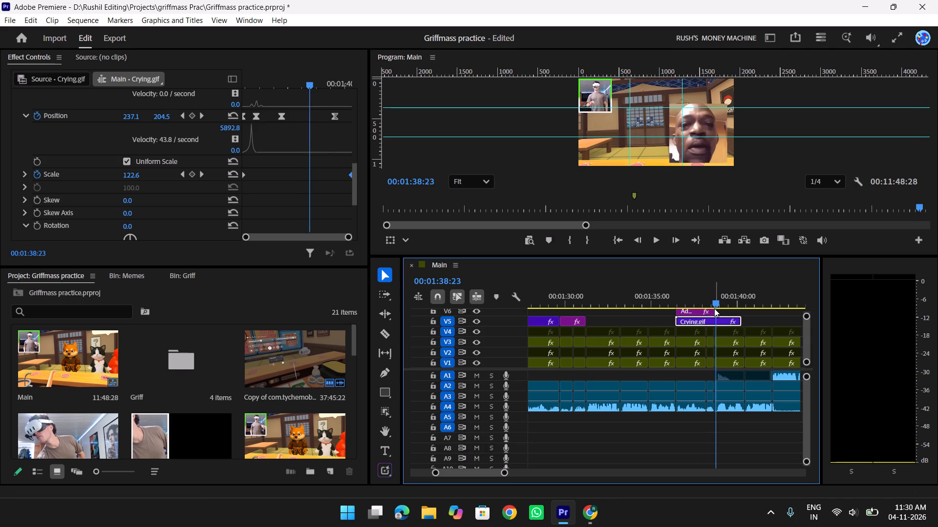
pyautogui.press('t')
pyautogui.press('t')
pyautogui.moveTo(667, 297); pyautogui.dragTo(665, 304)
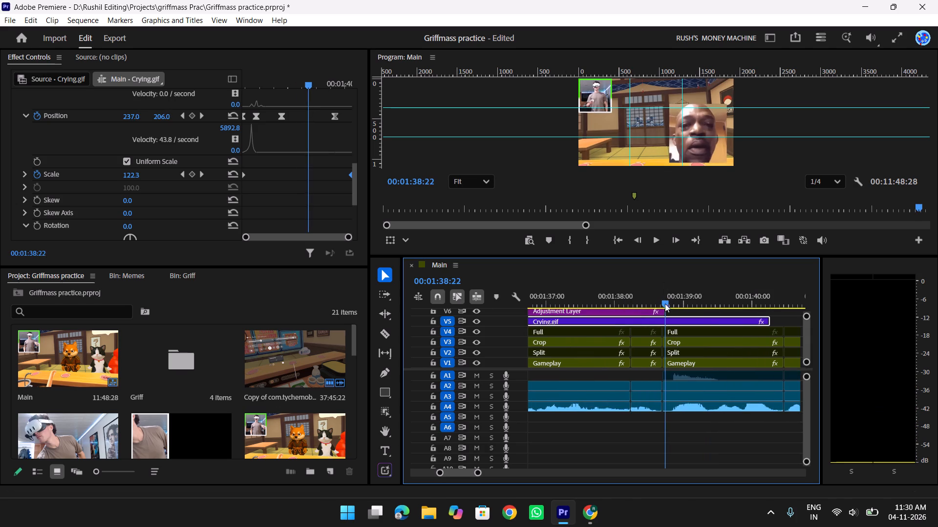
pyautogui.moveTo(665, 304); pyautogui.dragTo(665, 304)
pyautogui.press('w')
pyautogui.click(692, 320)
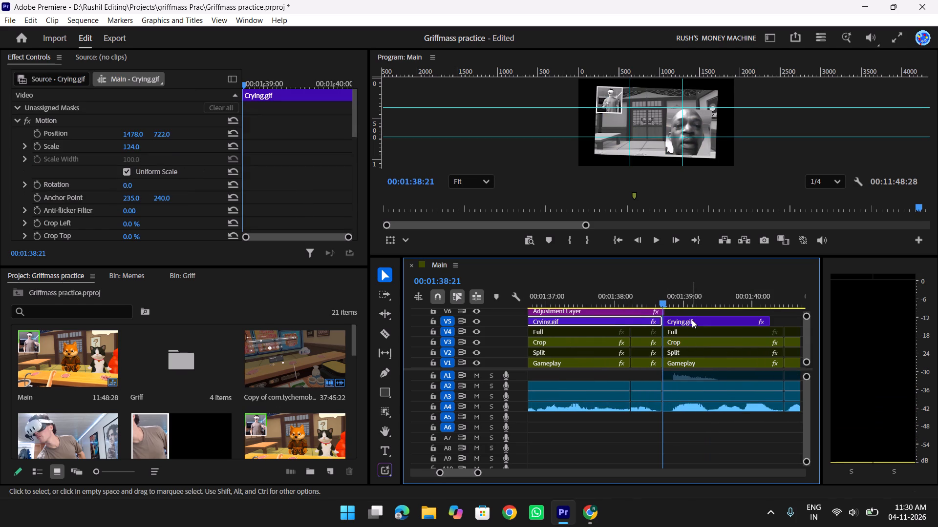
pyautogui.press('Delete')
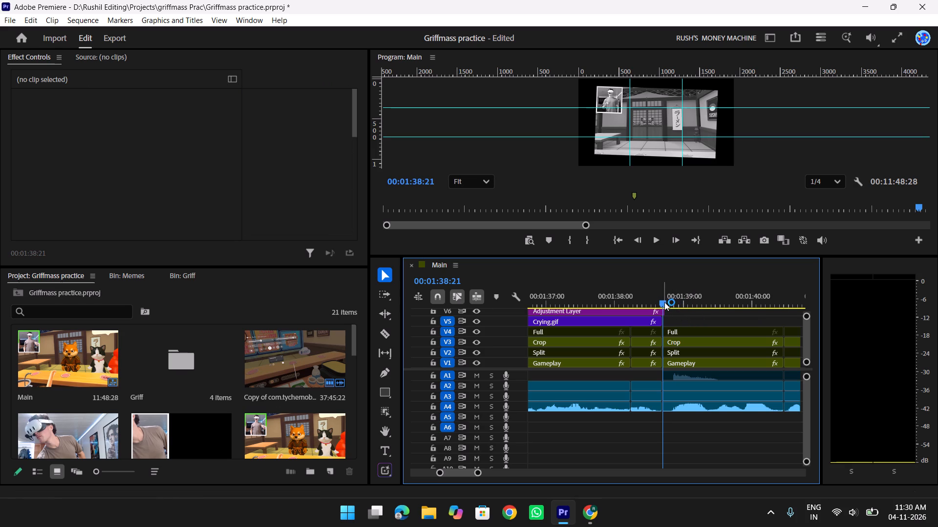
# Split the adjustment layer on V6 at 00:01:38:21, where Crying.gif ends, and delete the leftover piece.
pyautogui.write('tt')
pyautogui.press('w')
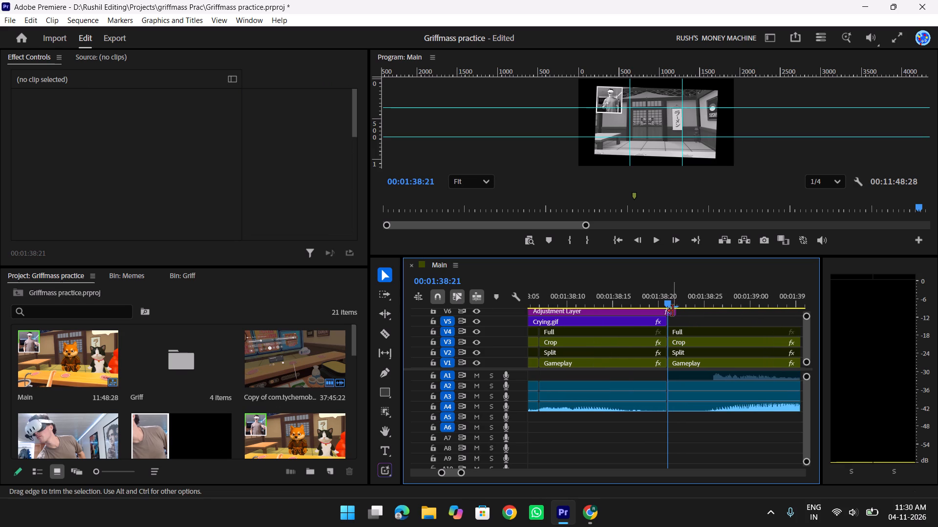
pyautogui.press('c')
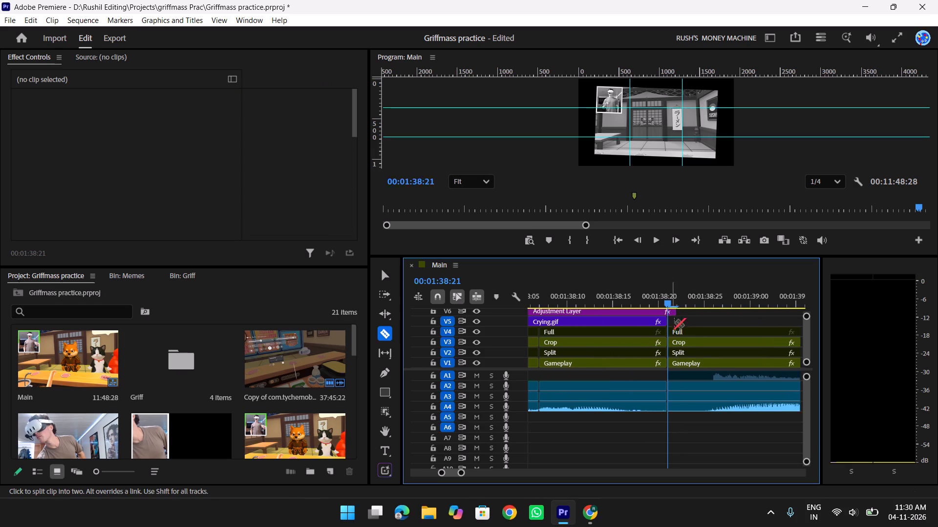
pyautogui.click(666, 312)
pyautogui.press('v')
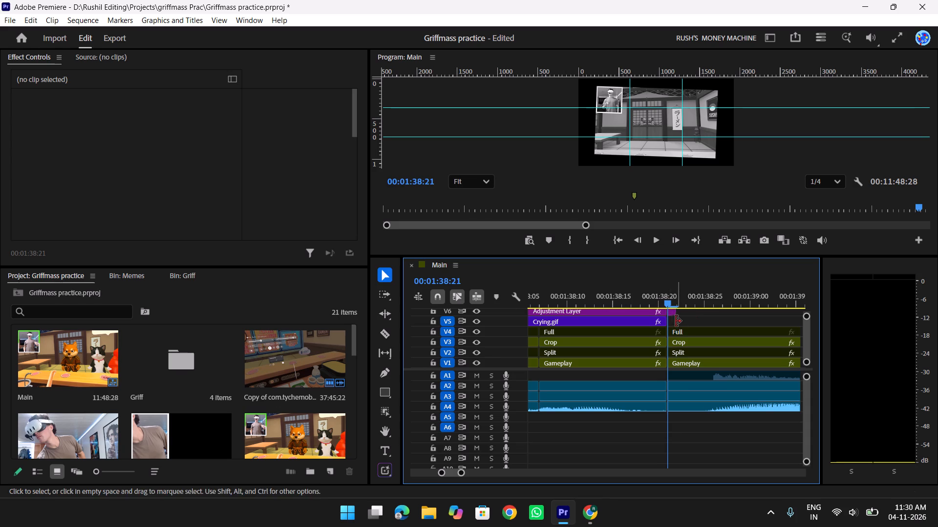
pyautogui.click(672, 314)
pyautogui.press('Delete')
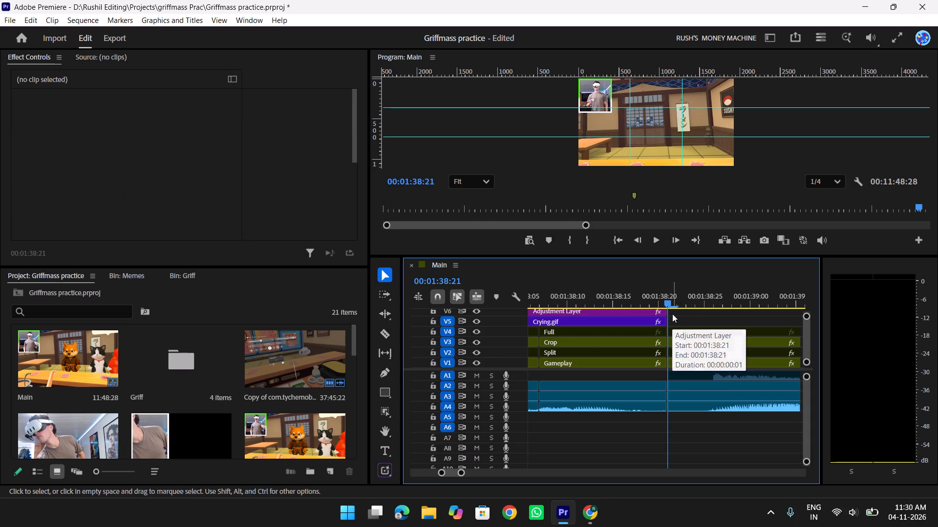
# Zoom out the Main timeline and enlarge it and its video track area to show tracks up to V12.
pyautogui.write('yy')
pyautogui.press('y')
pyautogui.moveTo(668, 303); pyautogui.dragTo(532, 293)
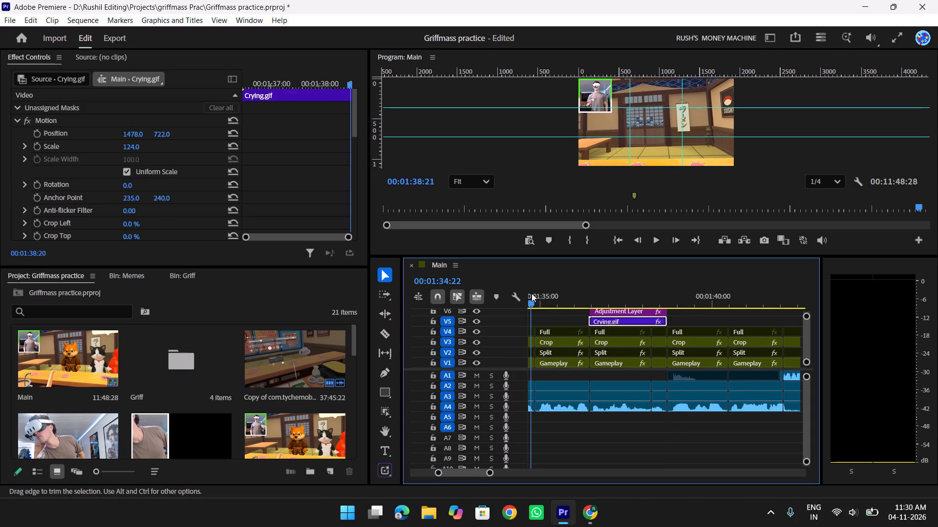
pyautogui.moveTo(532, 293); pyautogui.dragTo(534, 295)
pyautogui.moveTo(622, 257); pyautogui.dragTo(622, 254)
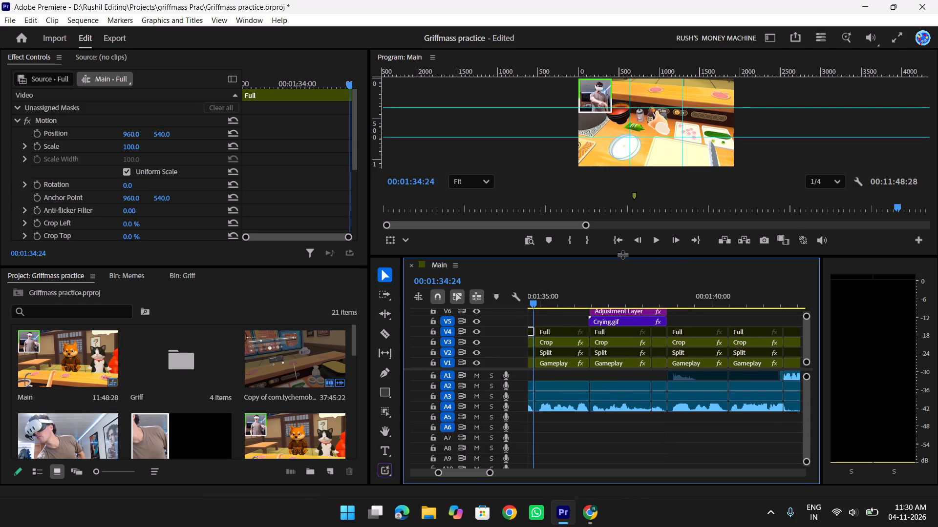
pyautogui.moveTo(622, 254); pyautogui.dragTo(629, 227)
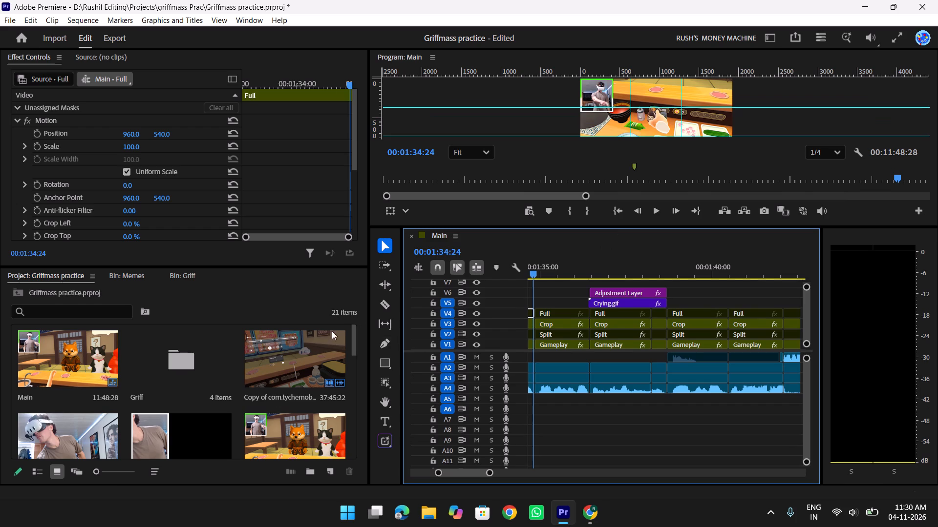
pyautogui.moveTo(502, 350); pyautogui.dragTo(496, 397)
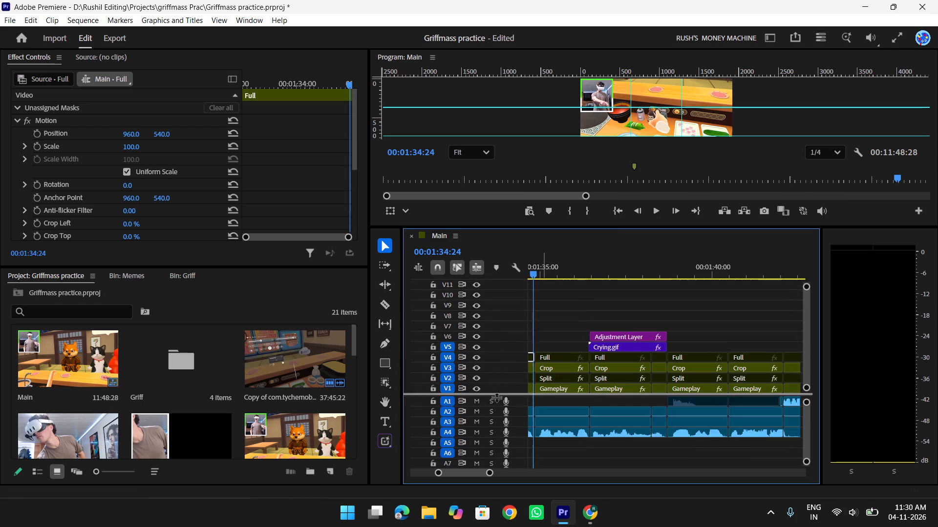
pyautogui.moveTo(496, 397); pyautogui.dragTo(491, 423)
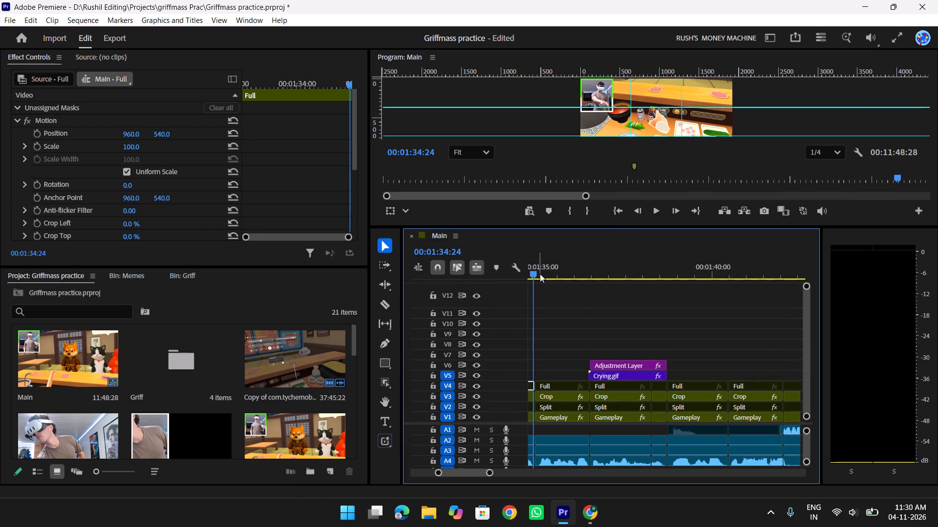
# Play the Main sequence from just before the Crying.gif clip to 00:01:37:24 to review the section.
pyautogui.moveTo(540, 274); pyautogui.dragTo(585, 280)
pyautogui.press('space')
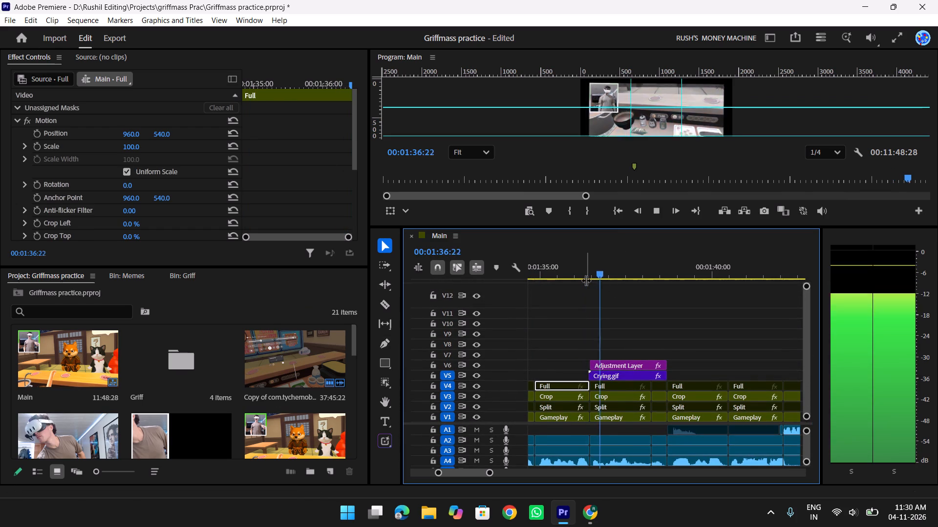
pyautogui.press('space')
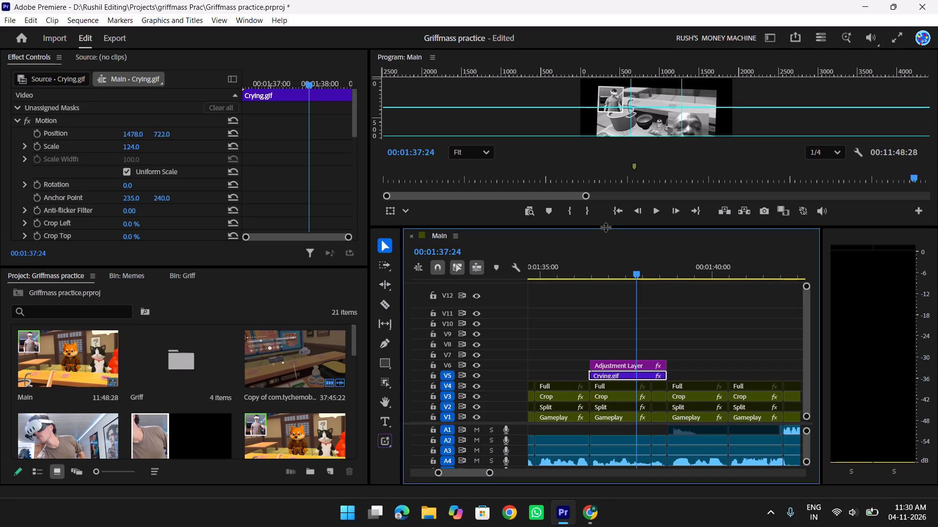
# Enlarge the Program monitor by moving the border between it and the Main timeline.
pyautogui.moveTo(605, 227); pyautogui.dragTo(614, 215)
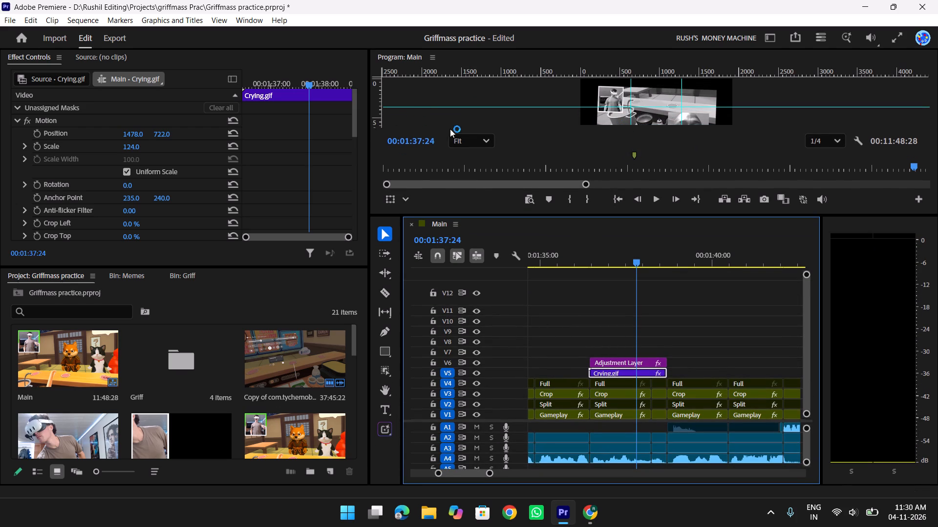
pyautogui.click(674, 357)
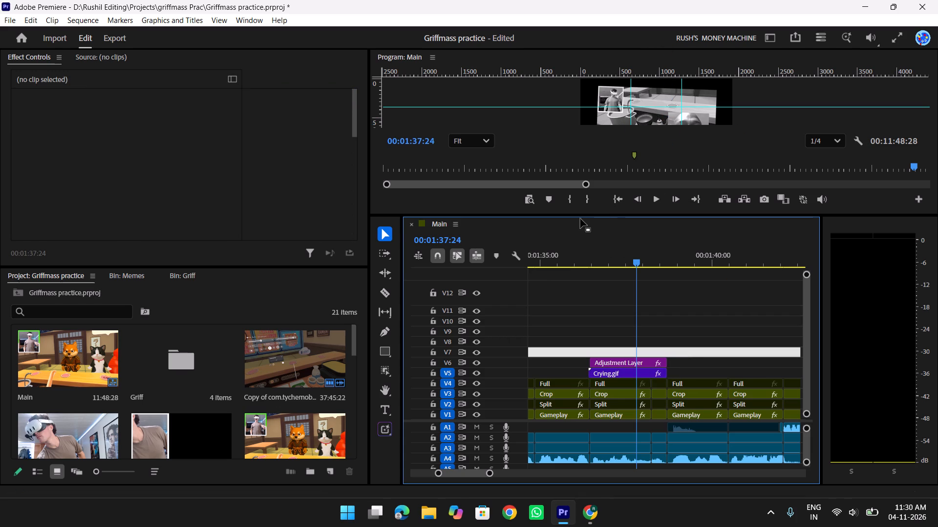
pyautogui.moveTo(475, 215); pyautogui.dragTo(462, 265)
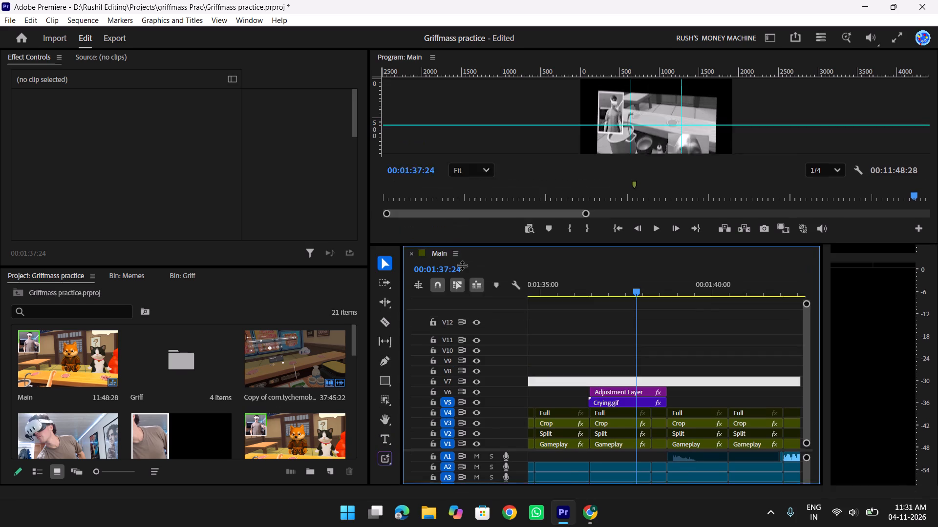
pyautogui.moveTo(462, 265); pyautogui.dragTo(470, 286)
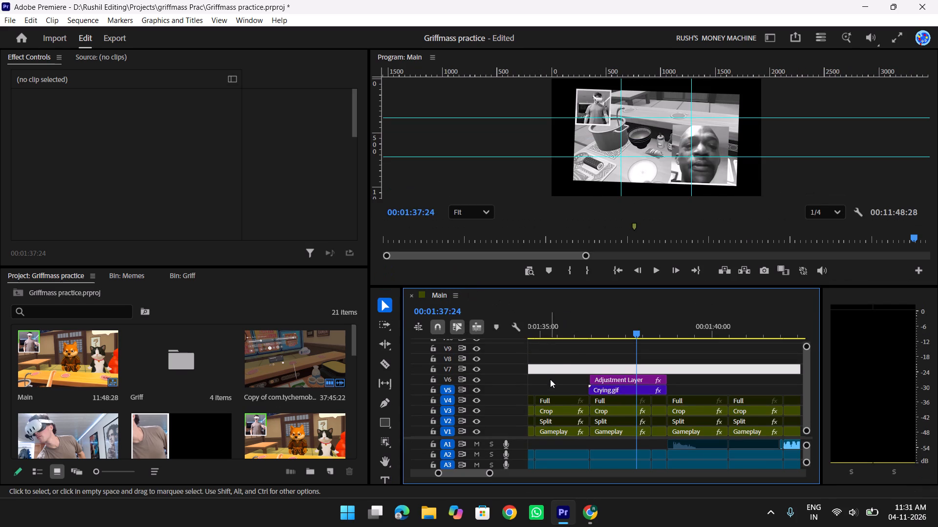
# Play and scrub the Main sequence across the Crying.gif clip to examine its slide-in and Scale animation.
pyautogui.moveTo(625, 330); pyautogui.dragTo(573, 336)
pyautogui.press('space')
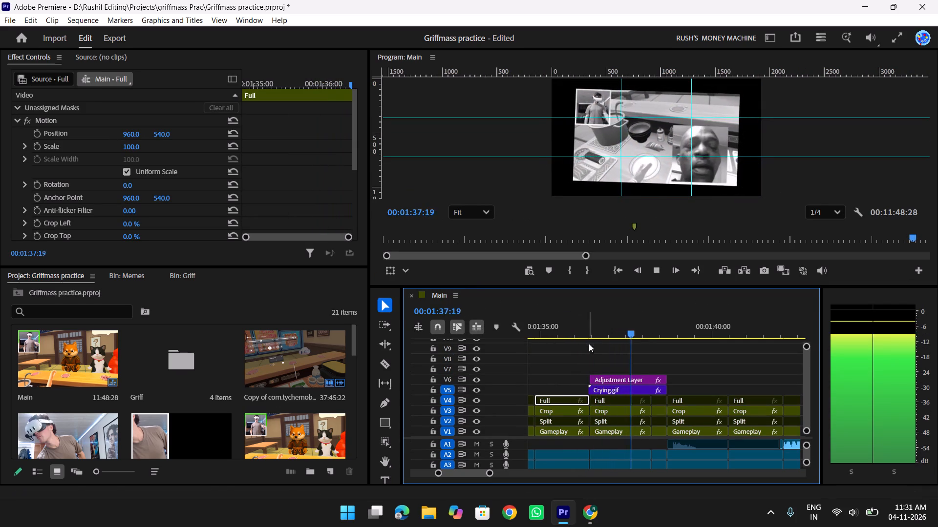
pyautogui.press('space')
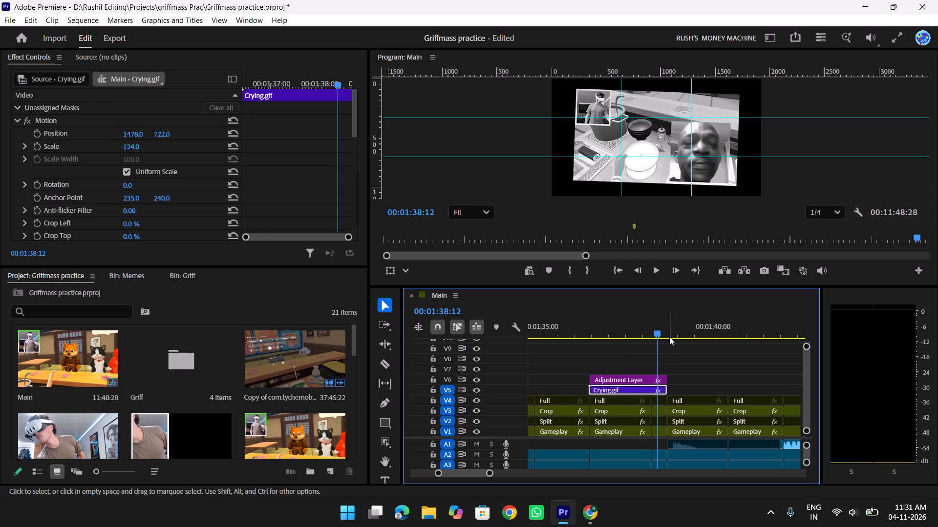
pyautogui.moveTo(660, 330); pyautogui.dragTo(654, 334)
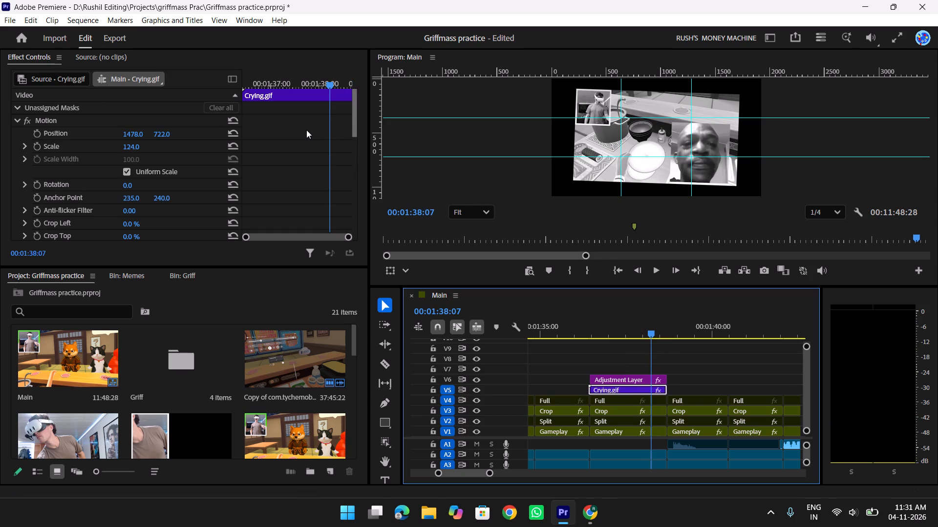
pyautogui.scroll(-20, 305, 131)
pyautogui.scroll(-14, 305, 131)
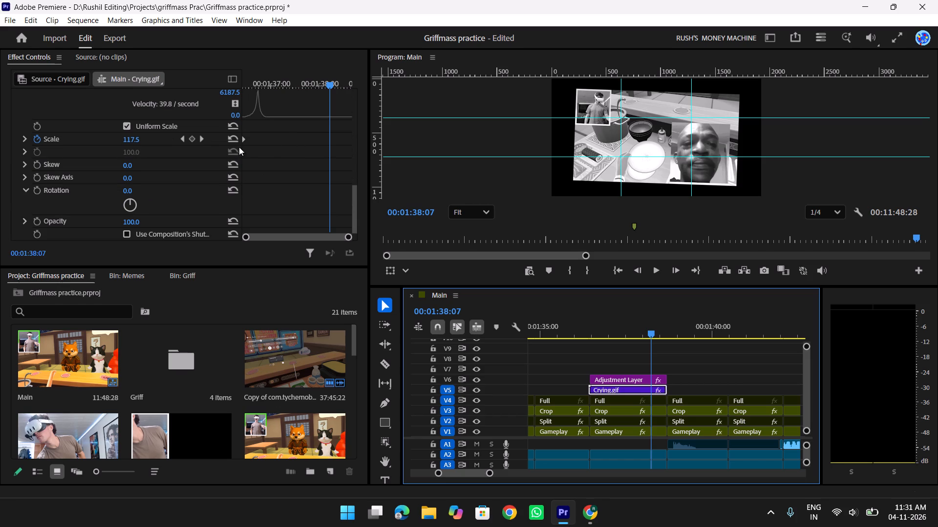
pyautogui.scroll(-3, 295, 153)
pyautogui.moveTo(655, 334); pyautogui.dragTo(668, 335)
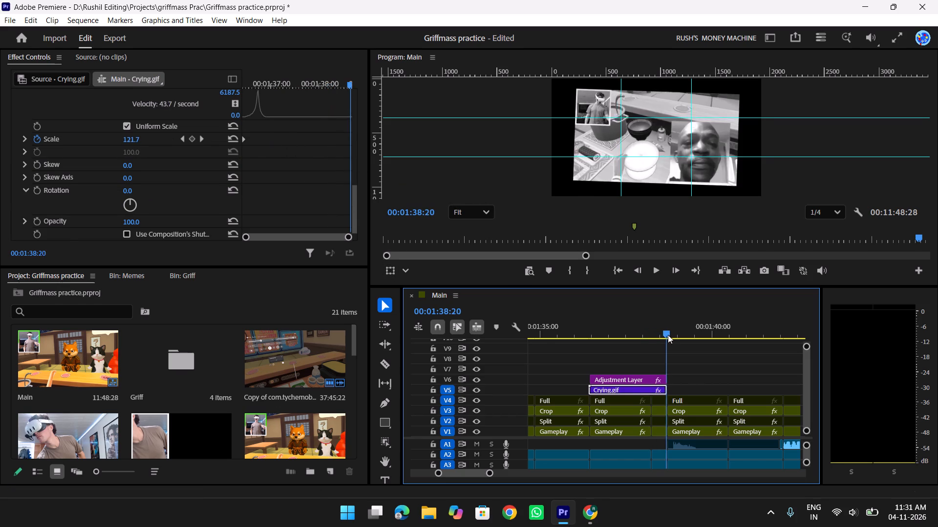
pyautogui.moveTo(668, 335); pyautogui.dragTo(579, 336)
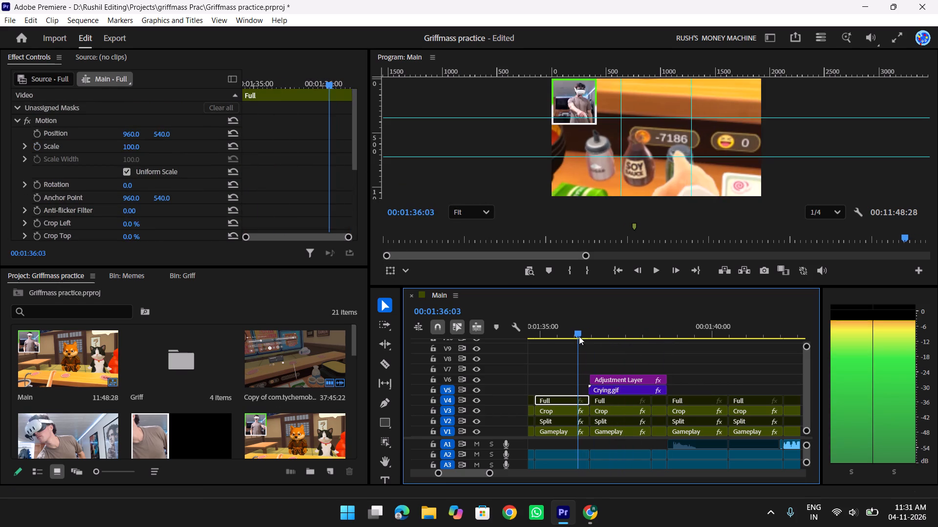
pyautogui.moveTo(579, 336); pyautogui.dragTo(616, 345)
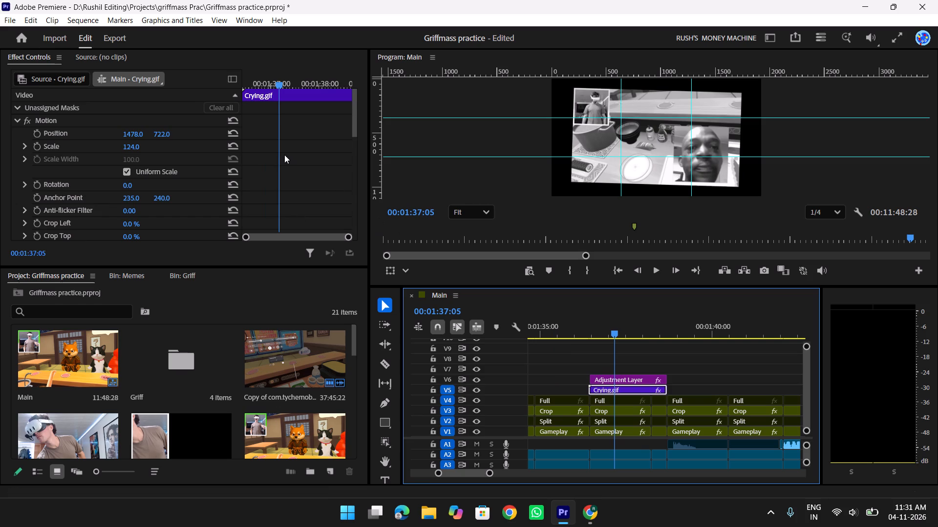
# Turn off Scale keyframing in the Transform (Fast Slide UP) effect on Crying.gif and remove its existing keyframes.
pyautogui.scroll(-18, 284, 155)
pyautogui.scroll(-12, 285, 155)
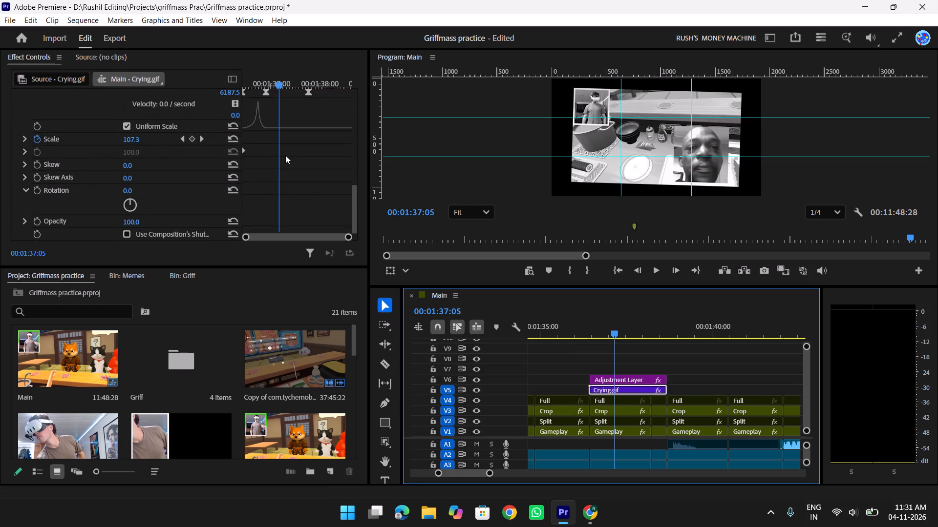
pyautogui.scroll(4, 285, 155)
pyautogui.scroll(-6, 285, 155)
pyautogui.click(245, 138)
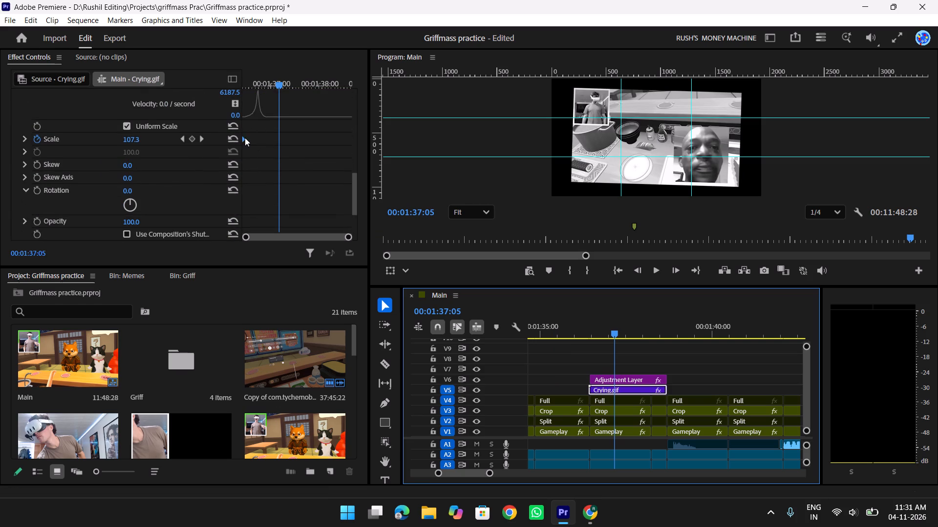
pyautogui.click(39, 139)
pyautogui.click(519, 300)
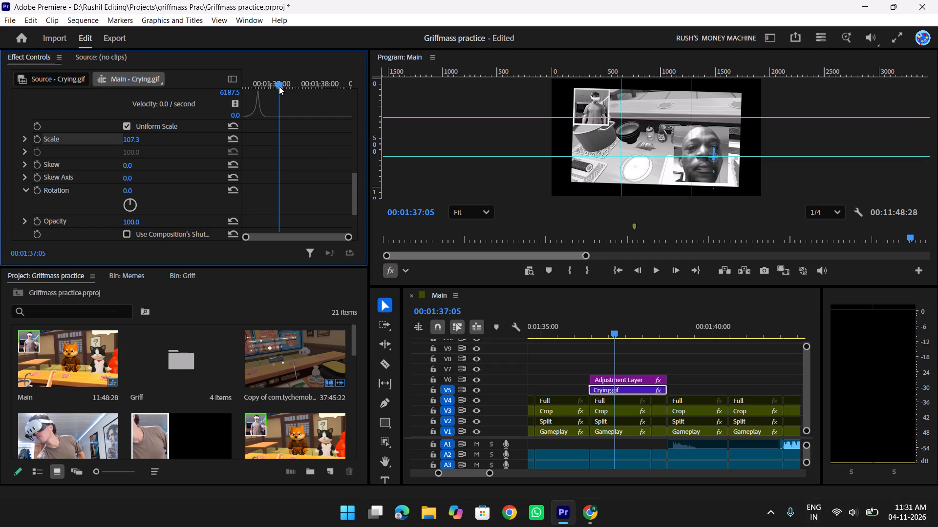
# Play and scrub the start of the Crying.gif clip to check how it comes in.
pyautogui.moveTo(275, 84); pyautogui.dragTo(222, 88)
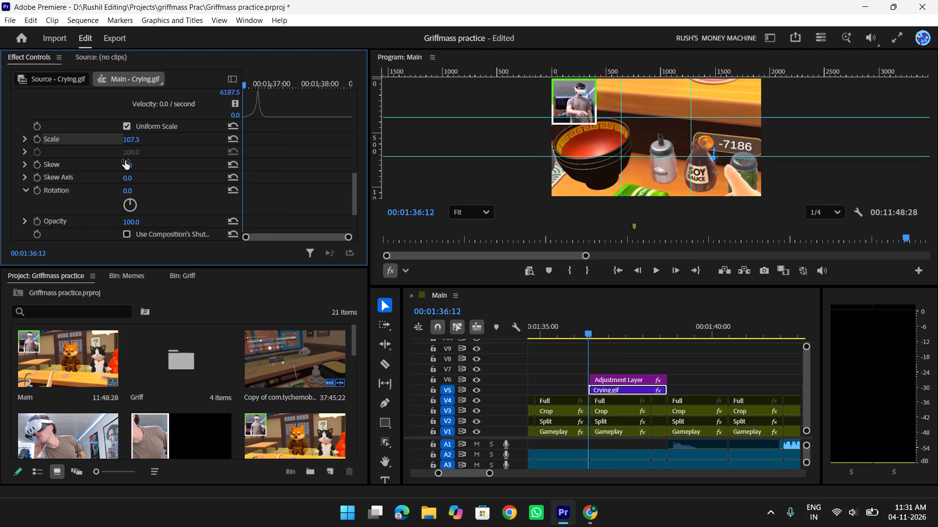
pyautogui.moveTo(590, 332); pyautogui.dragTo(593, 334)
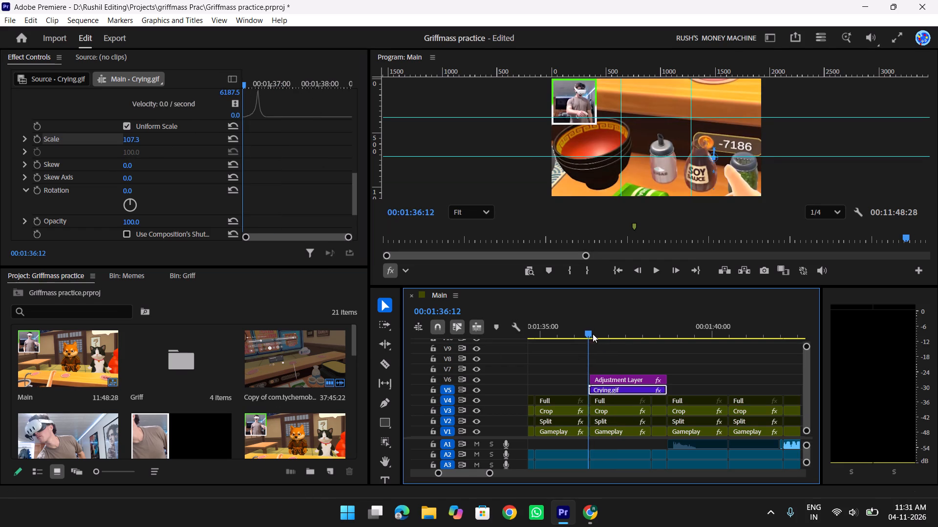
pyautogui.moveTo(593, 334); pyautogui.dragTo(588, 337)
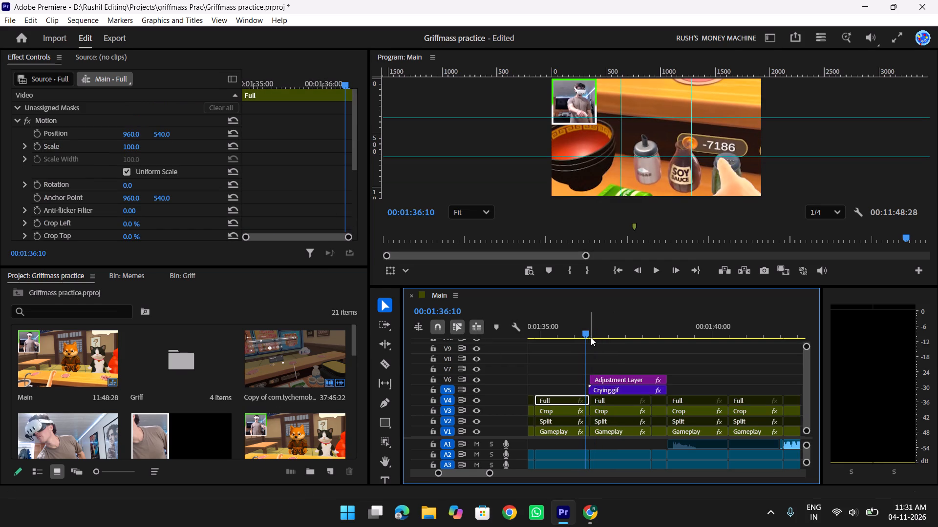
pyautogui.press('space')
pyautogui.press('space')
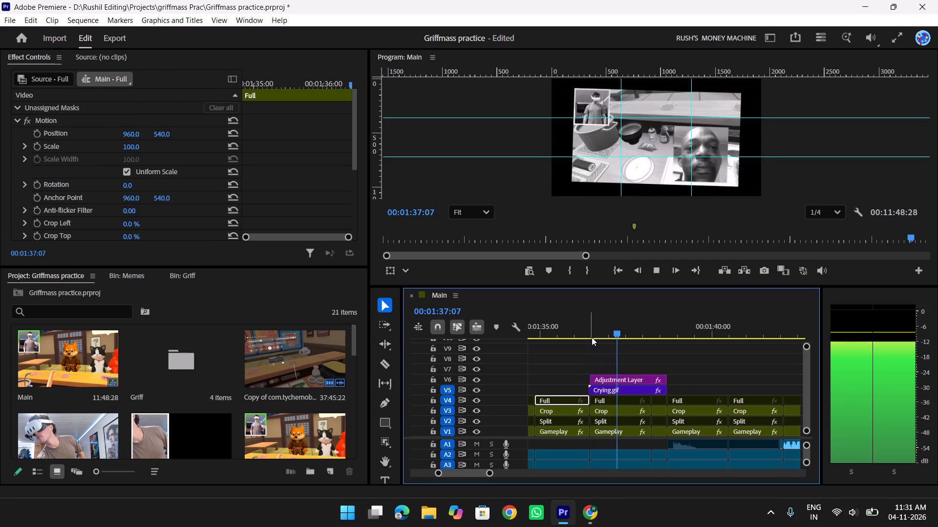
pyautogui.moveTo(621, 328); pyautogui.dragTo(591, 336)
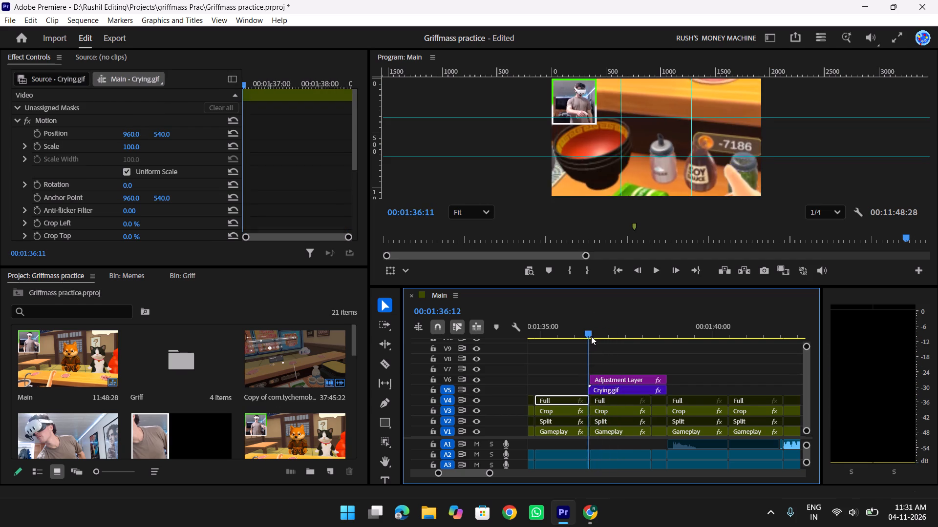
pyautogui.moveTo(591, 336); pyautogui.dragTo(594, 336)
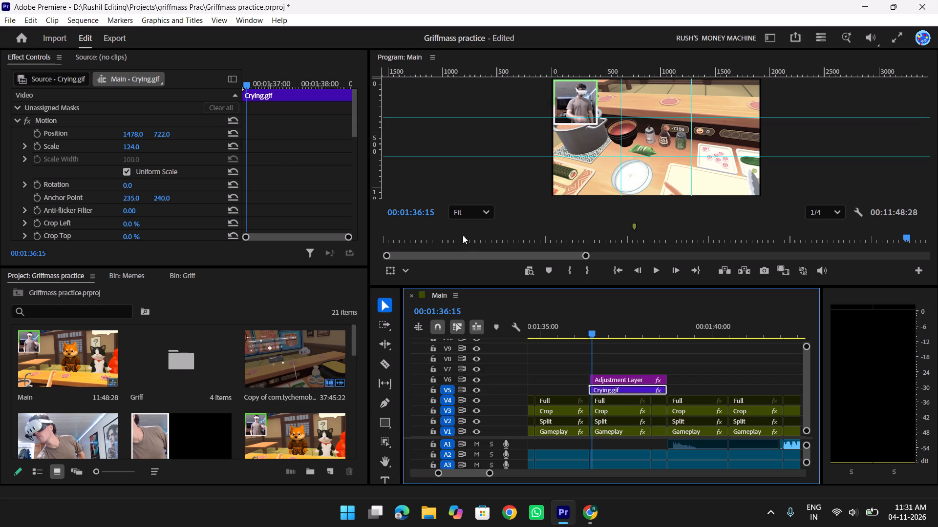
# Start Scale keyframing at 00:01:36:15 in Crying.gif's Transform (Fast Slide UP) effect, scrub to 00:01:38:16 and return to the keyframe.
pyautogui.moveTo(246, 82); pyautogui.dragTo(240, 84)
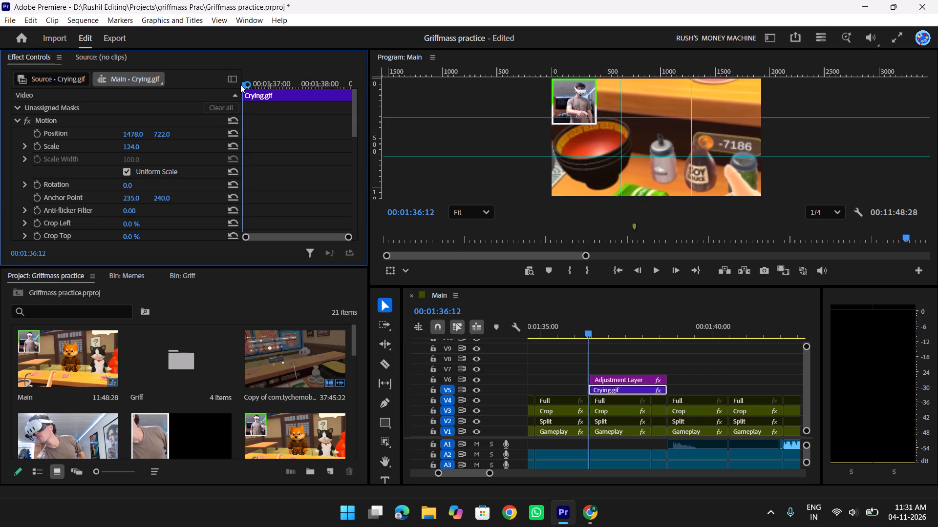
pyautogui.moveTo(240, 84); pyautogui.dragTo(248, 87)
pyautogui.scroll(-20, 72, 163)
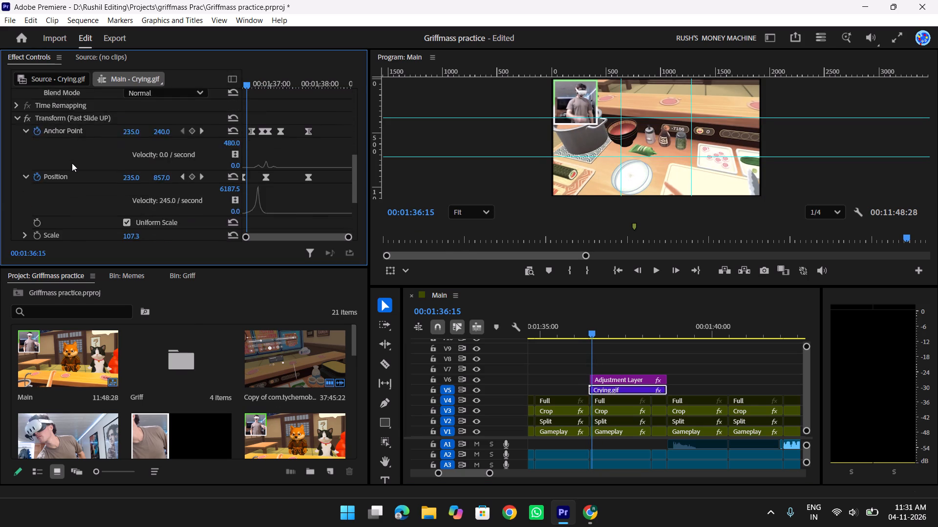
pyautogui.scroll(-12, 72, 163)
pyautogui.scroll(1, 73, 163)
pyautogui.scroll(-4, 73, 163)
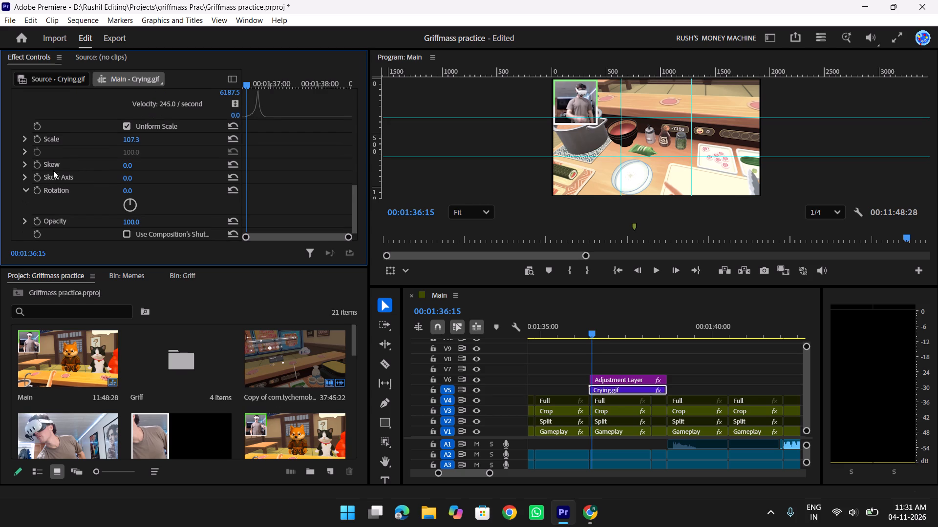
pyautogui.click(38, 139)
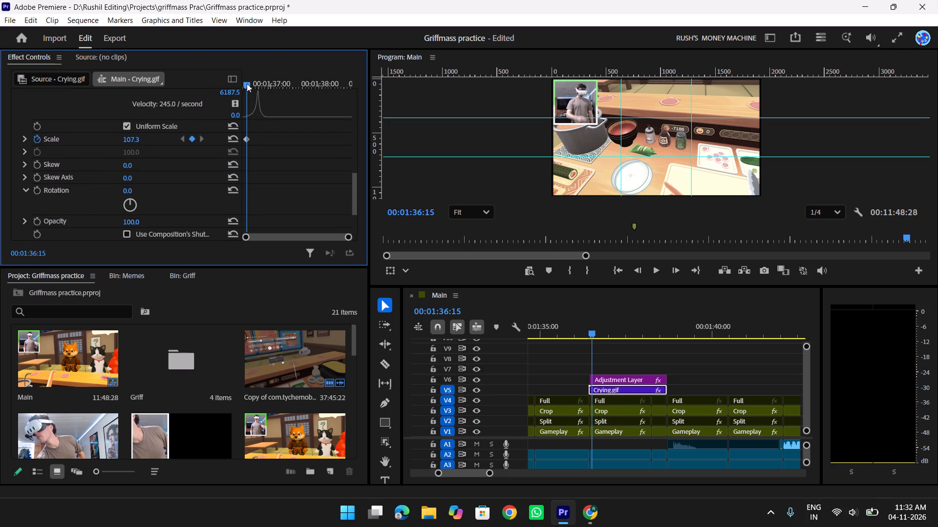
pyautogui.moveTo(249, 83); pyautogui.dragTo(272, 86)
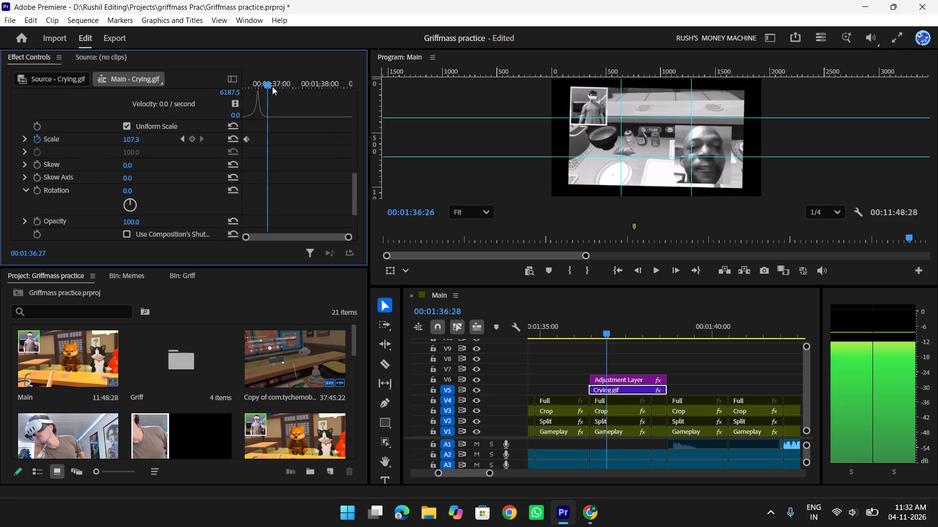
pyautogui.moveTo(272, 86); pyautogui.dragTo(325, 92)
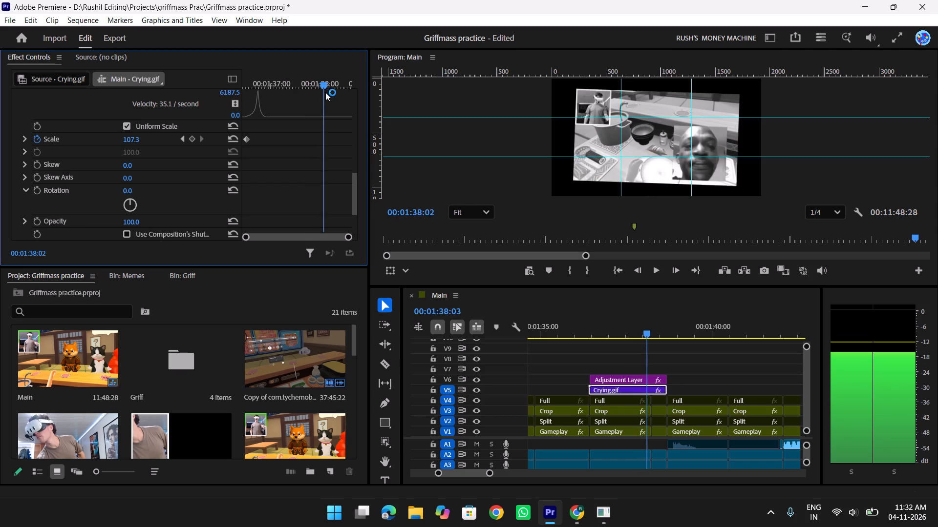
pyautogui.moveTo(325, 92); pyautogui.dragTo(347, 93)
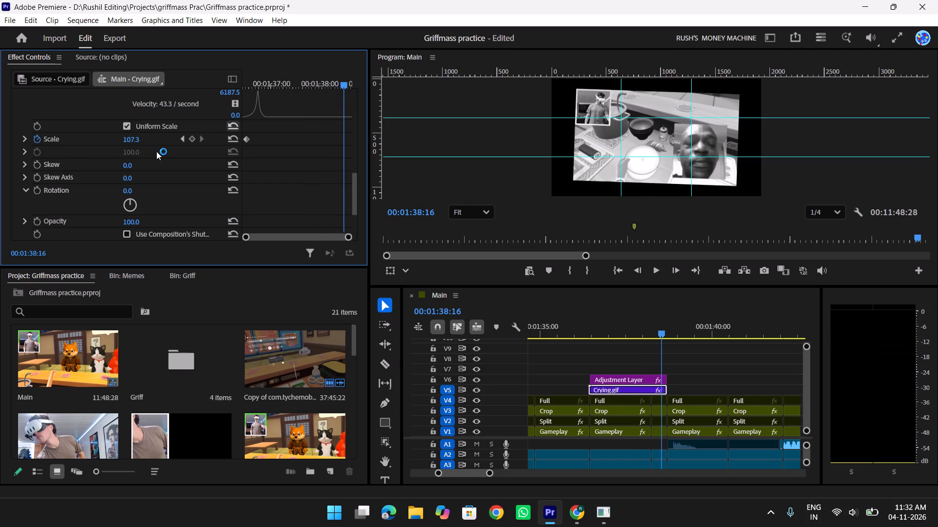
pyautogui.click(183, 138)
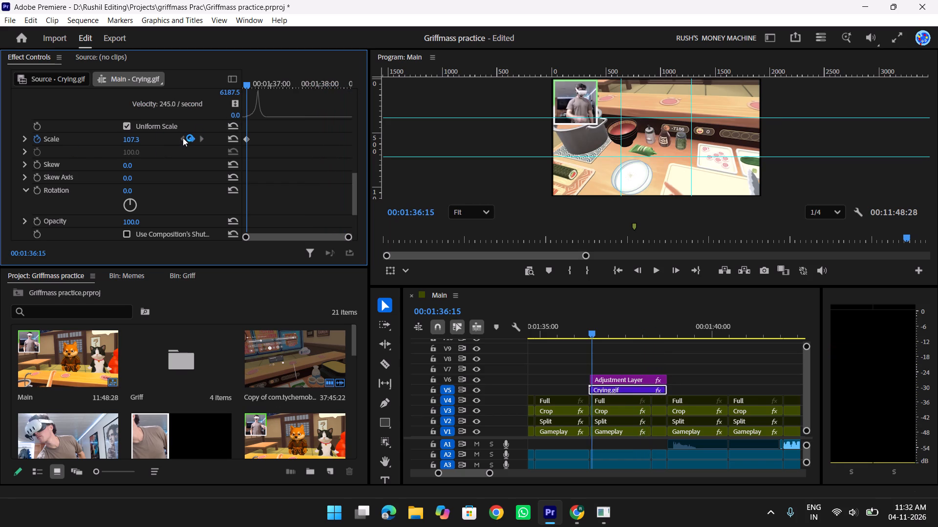
# Delete the Transform (Fast Slide UP) effect from the Crying.gif clip.
pyautogui.scroll(8, 299, 167)
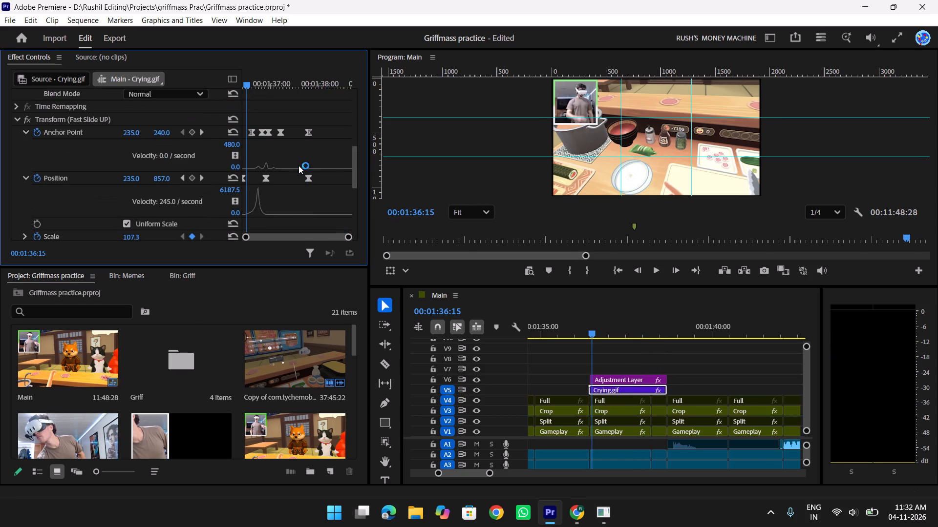
pyautogui.click(93, 117)
pyautogui.press('Delete')
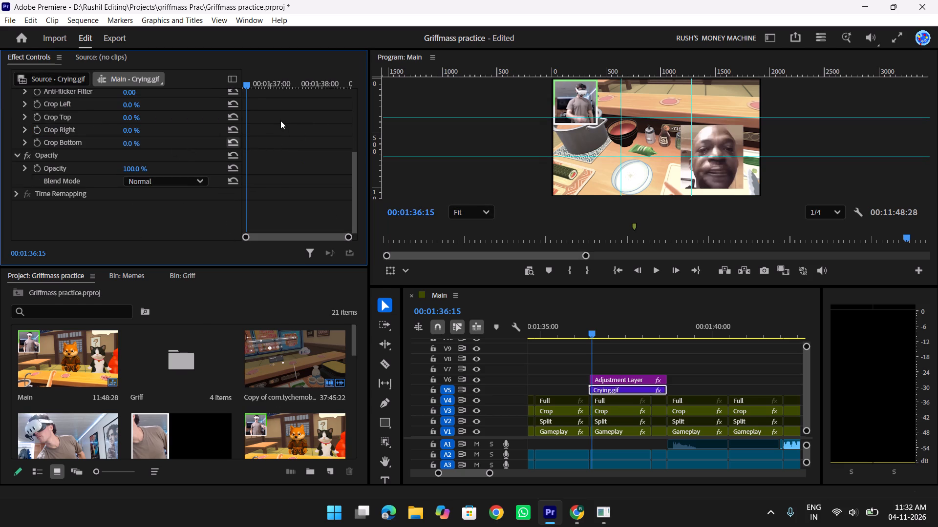
# Search the effects library for "big", look over the matching presets and clear the search.
pyautogui.hotkey('shift', 'z')
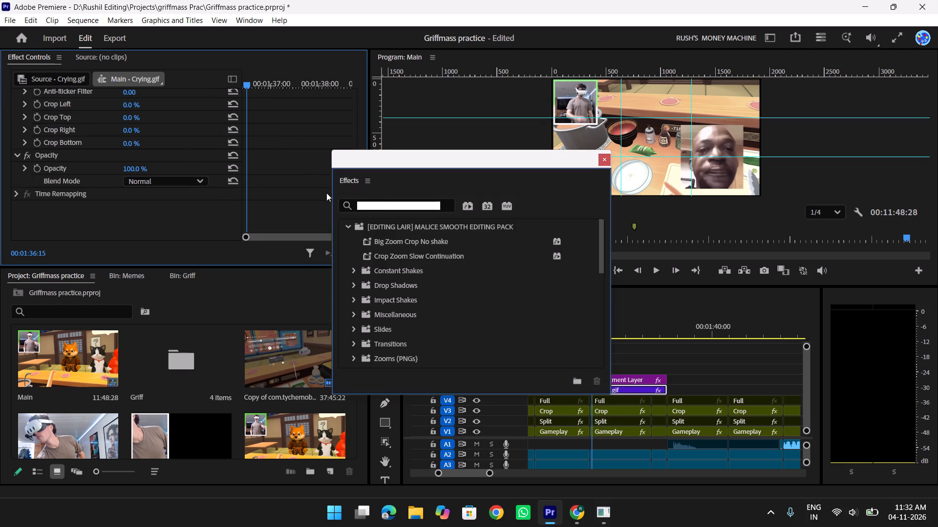
pyautogui.click(394, 203)
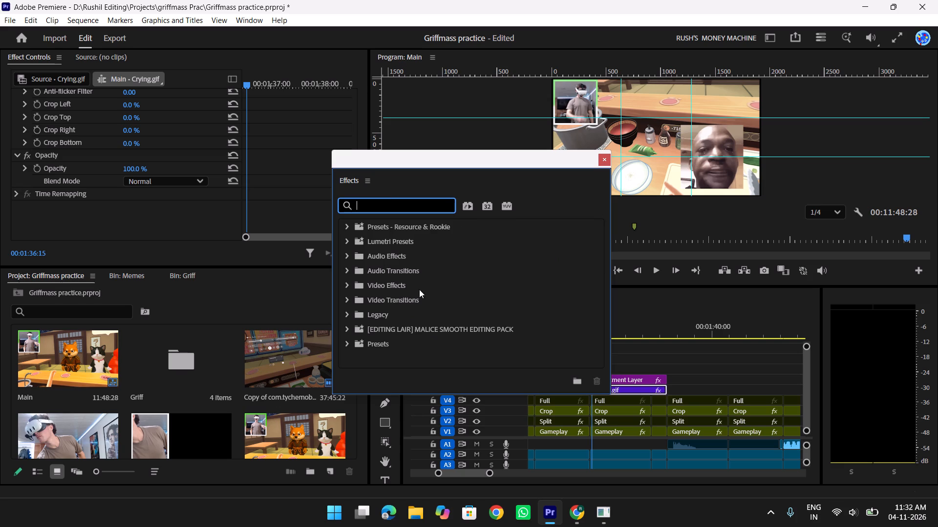
pyautogui.click(402, 200)
pyautogui.write('big')
pyautogui.scroll(-3, 412, 320)
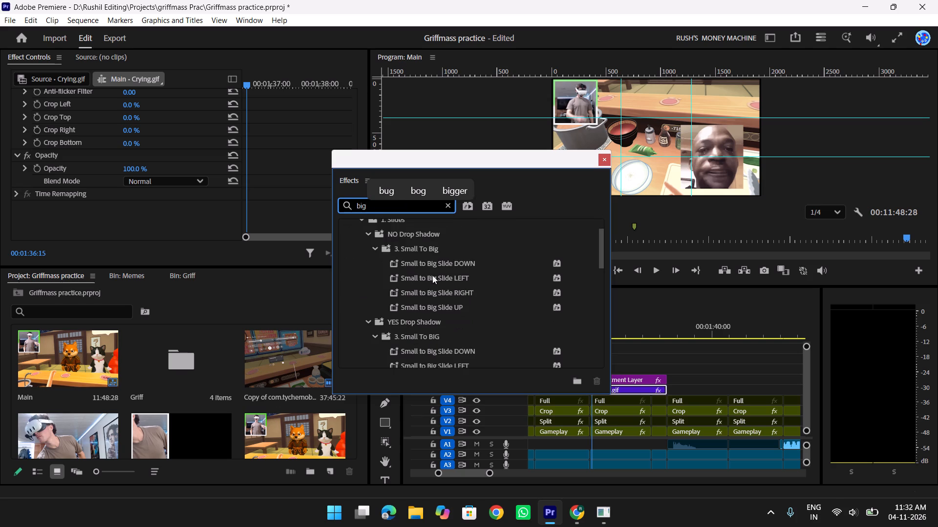
pyautogui.click(447, 206)
pyautogui.moveTo(391, 209); pyautogui.dragTo(292, 214)
pyautogui.tripleClick(446, 206)
pyautogui.click(696, 304)
pyautogui.moveTo(505, 160); pyautogui.dragTo(429, 167)
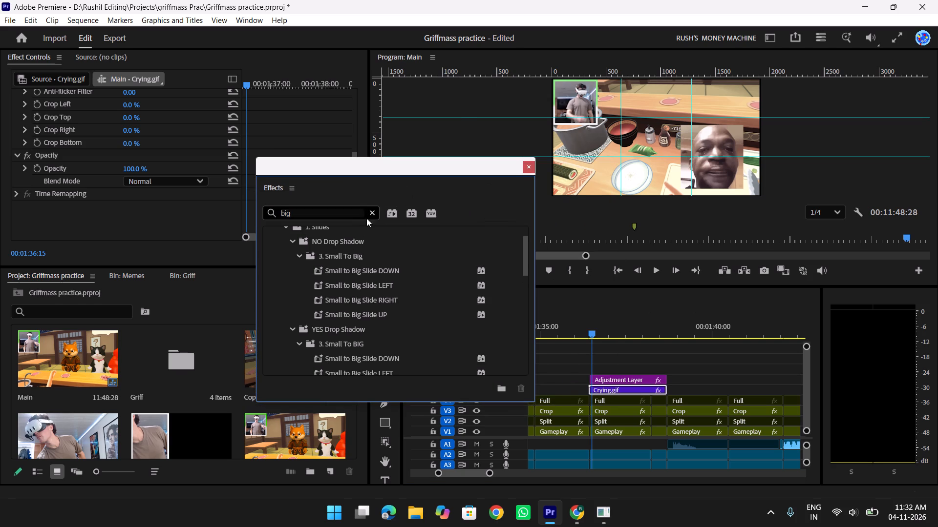
pyautogui.click(371, 213)
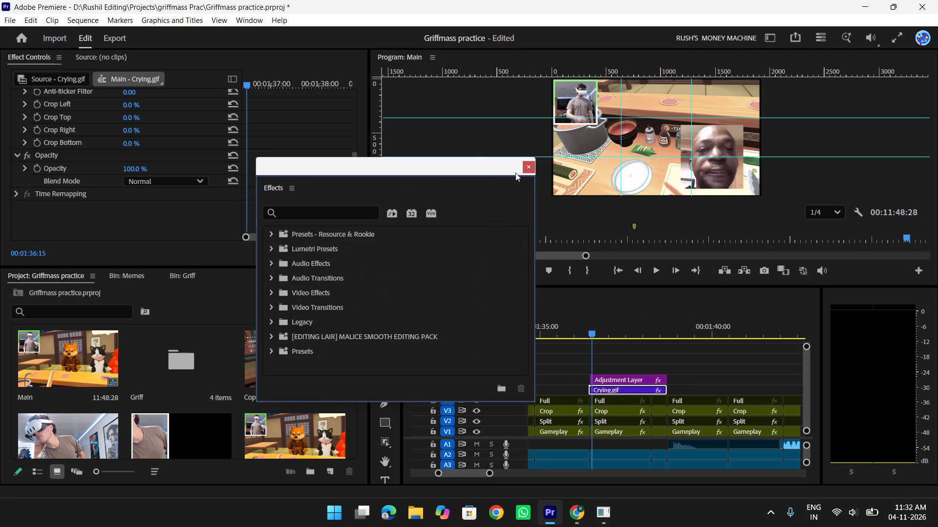
pyautogui.click(530, 167)
# Find the Transform (Motion Blur) preset with the search "Trans" and apply it to the Crying.gif clip on V5.
pyautogui.hotkey('shift', 'z')
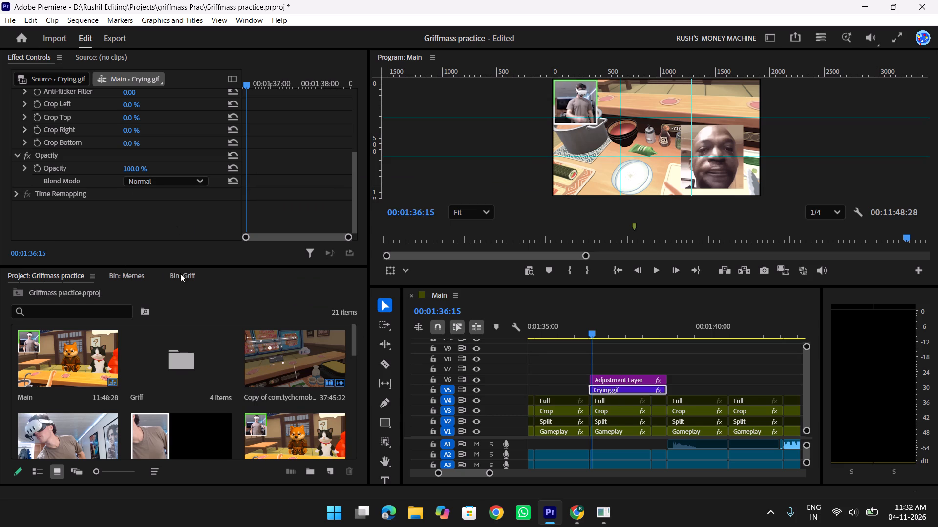
pyautogui.click(322, 205)
pyautogui.click(316, 216)
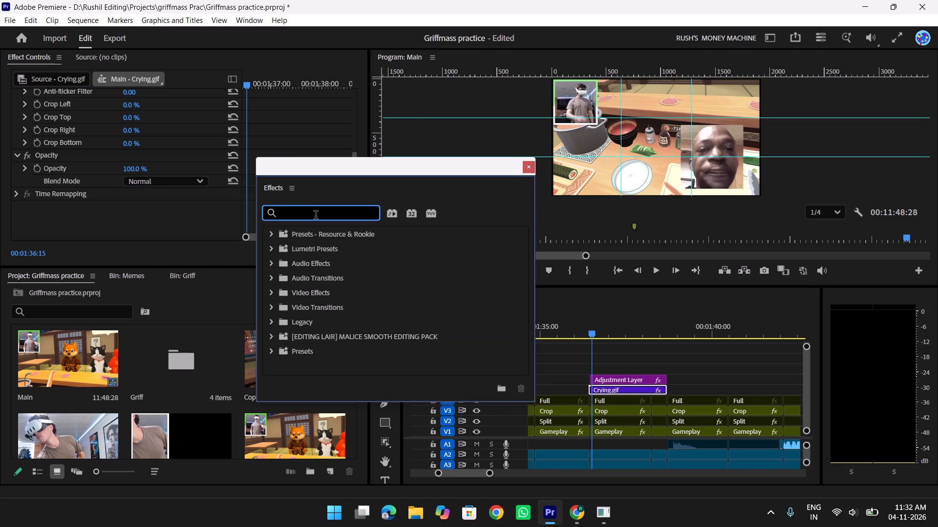
pyautogui.write('Trans')
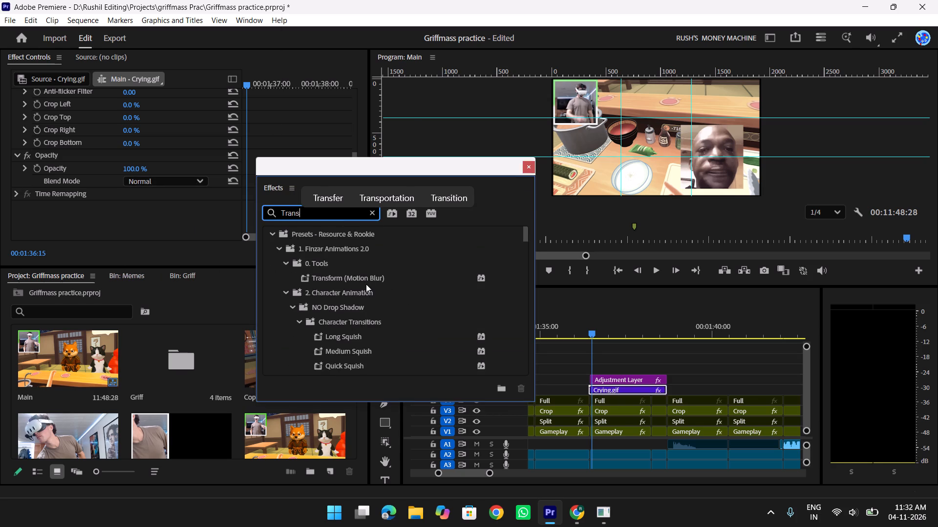
pyautogui.moveTo(366, 277); pyautogui.dragTo(634, 388)
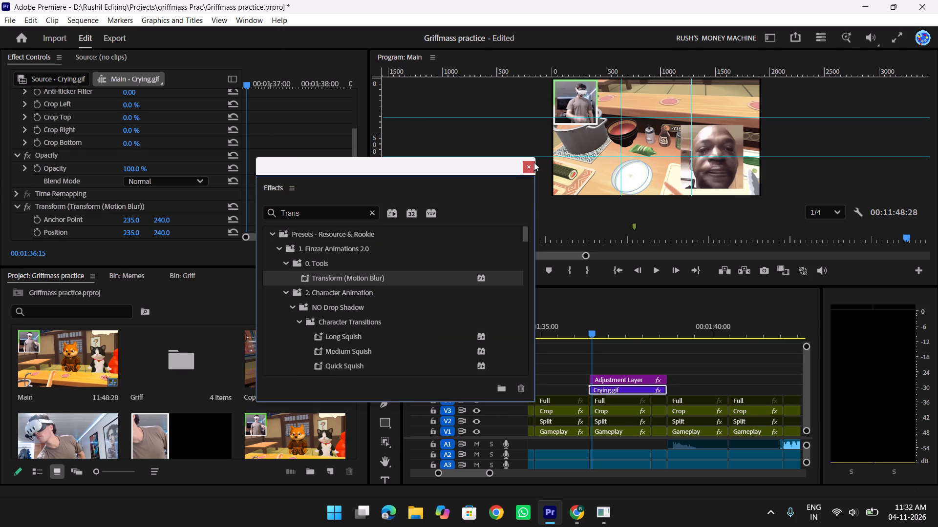
pyautogui.click(531, 164)
# Start Position keyframing in Crying.gif's Transform (Motion Blur) effect and shift that keyframe back to 00:01:36:12.
pyautogui.scroll(-13, 90, 203)
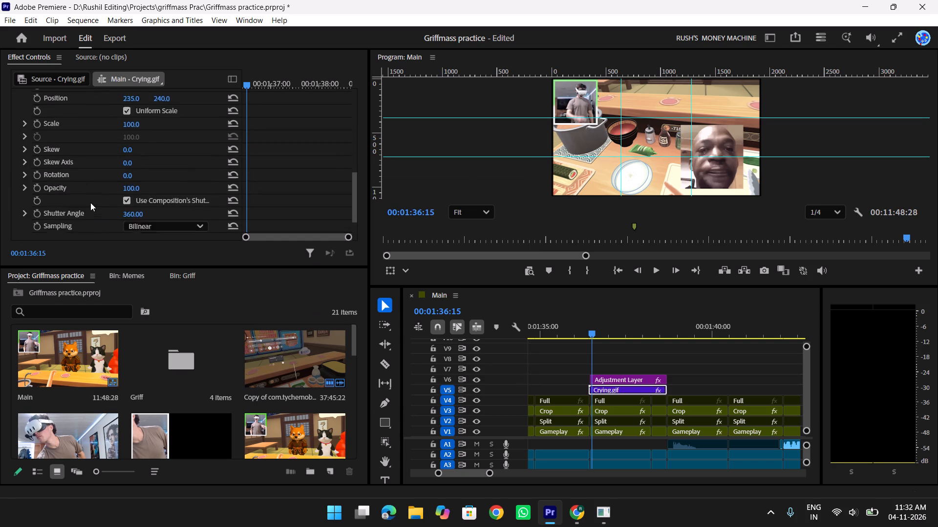
pyautogui.scroll(-7, 90, 203)
pyautogui.scroll(9, 92, 223)
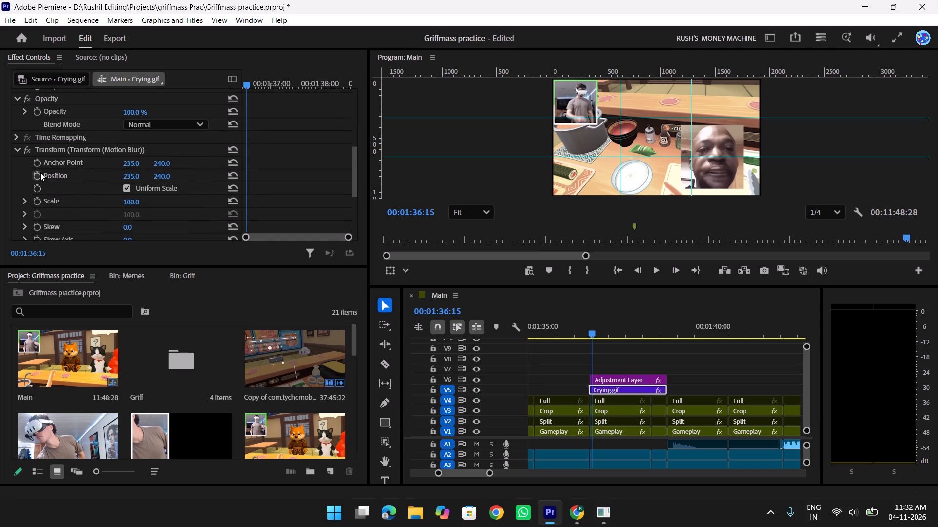
pyautogui.click(37, 174)
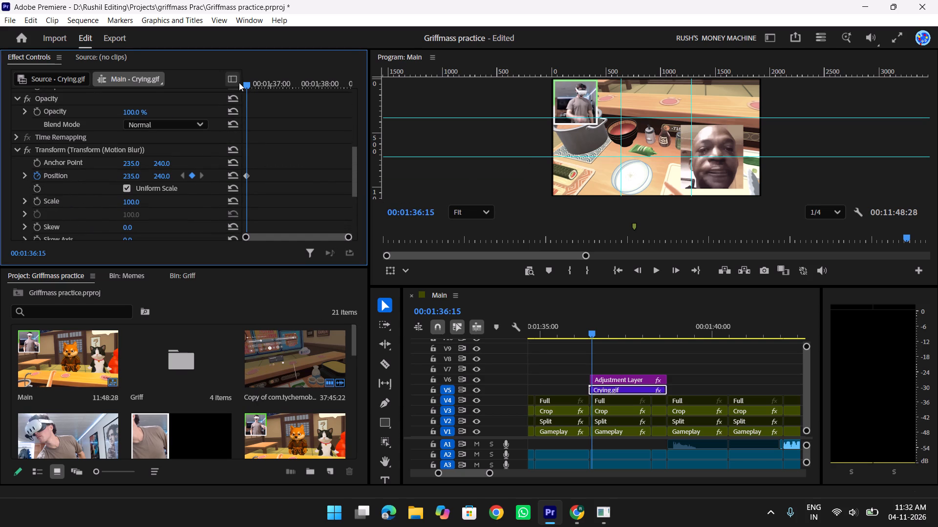
pyautogui.moveTo(245, 84); pyautogui.dragTo(230, 89)
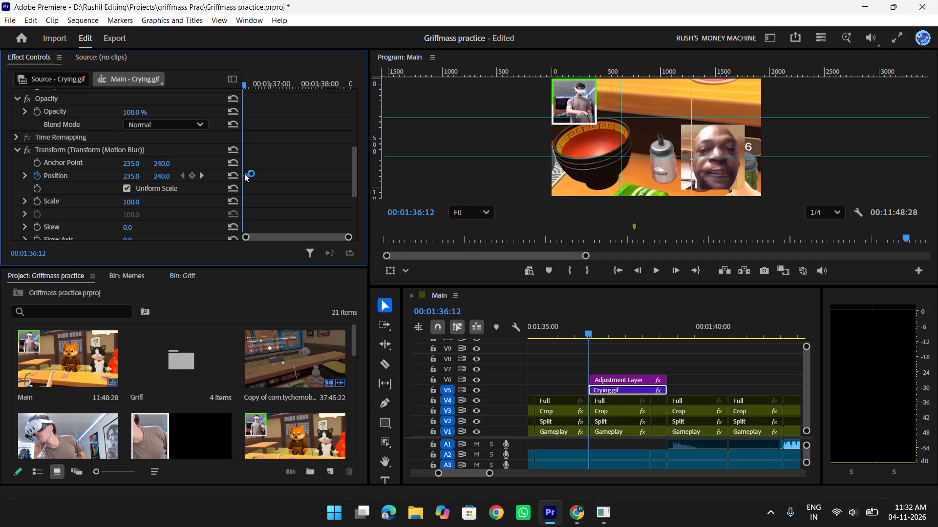
pyautogui.moveTo(244, 173); pyautogui.dragTo(240, 174)
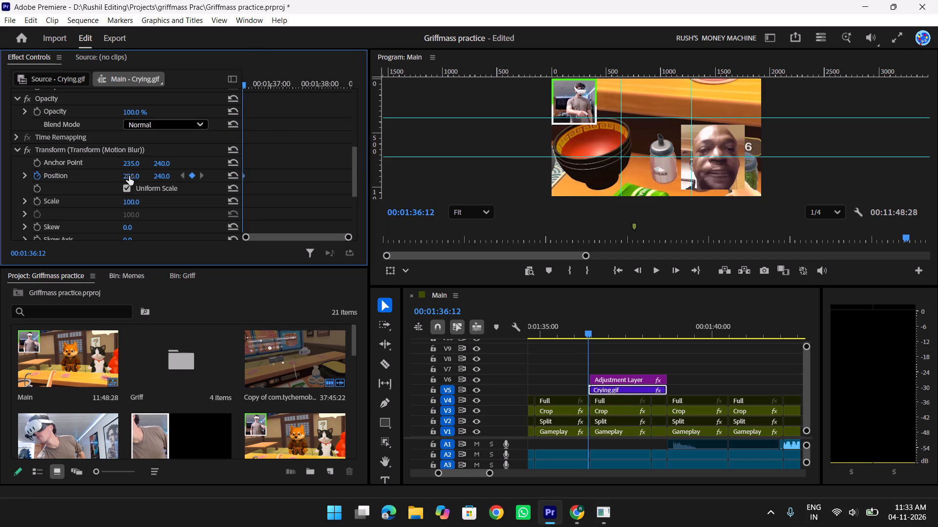
# Set the Transform (Motion Blur) Position keyframe at 00:01:36:12 to -174, 145 so Crying.gif sits near the frame's centre.
pyautogui.moveTo(129, 176); pyautogui.dragTo(50, 188)
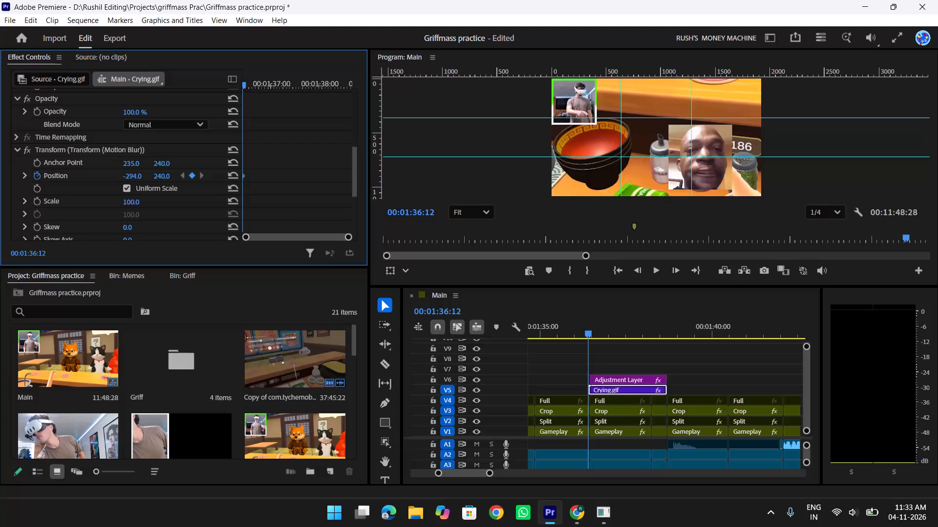
pyautogui.moveTo(50, 188); pyautogui.dragTo(192, 187)
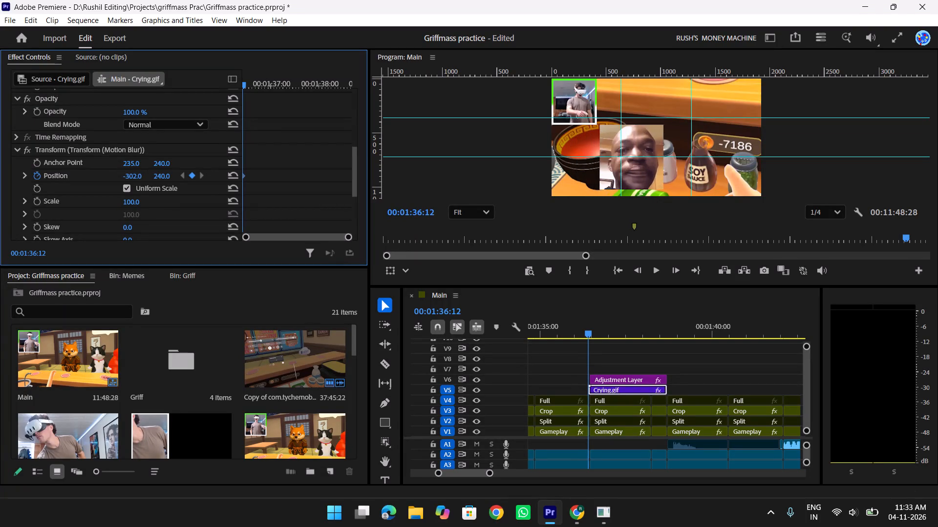
pyautogui.moveTo(192, 187); pyautogui.dragTo(237, 193)
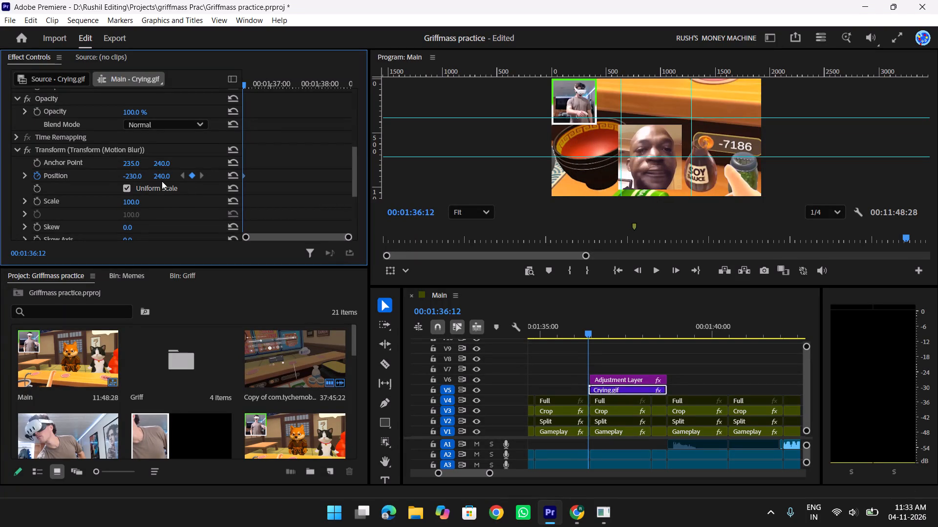
pyautogui.moveTo(162, 177); pyautogui.dragTo(108, 205)
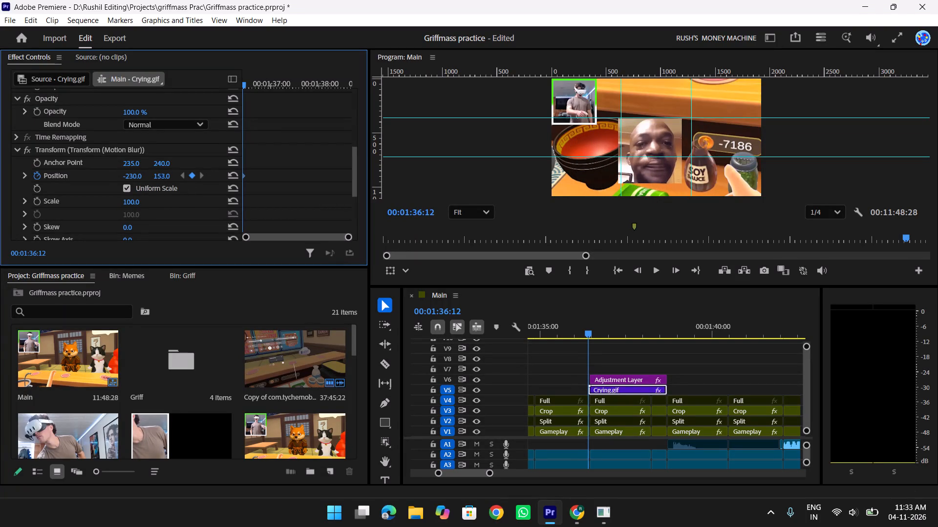
pyautogui.moveTo(108, 205); pyautogui.dragTo(101, 222)
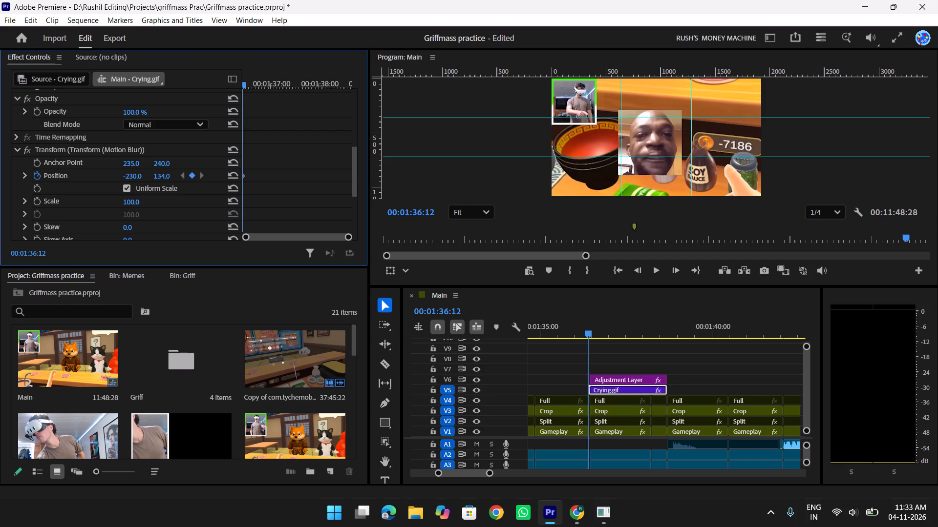
pyautogui.moveTo(101, 222); pyautogui.dragTo(109, 220)
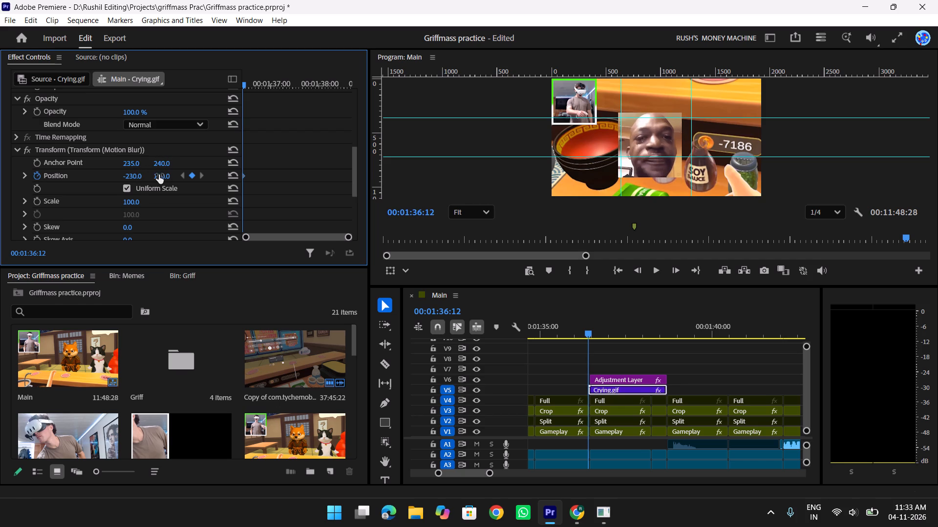
pyautogui.click(157, 178)
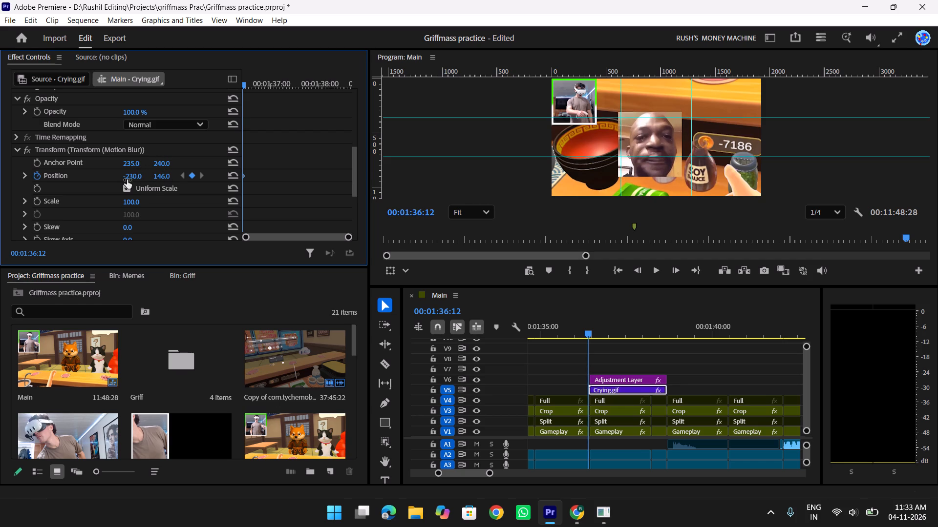
pyautogui.moveTo(133, 173); pyautogui.dragTo(175, 177)
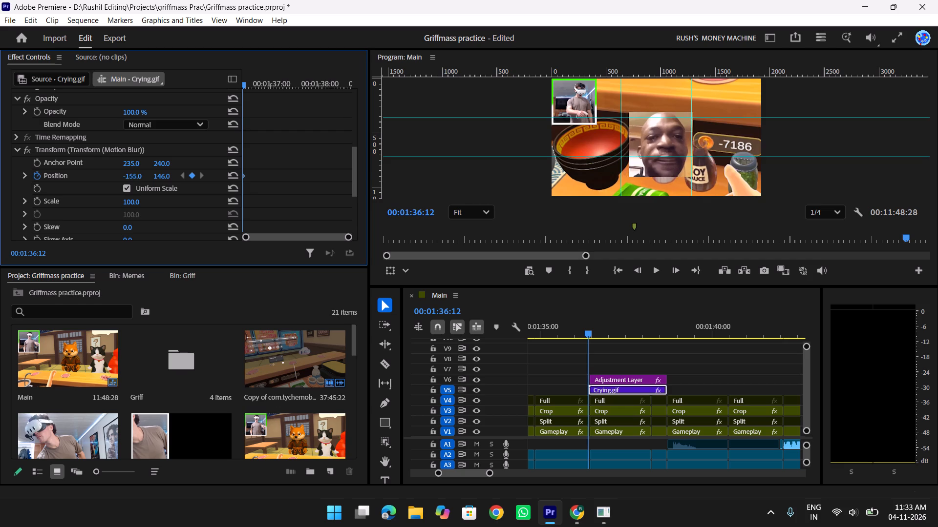
pyautogui.moveTo(175, 177); pyautogui.dragTo(168, 177)
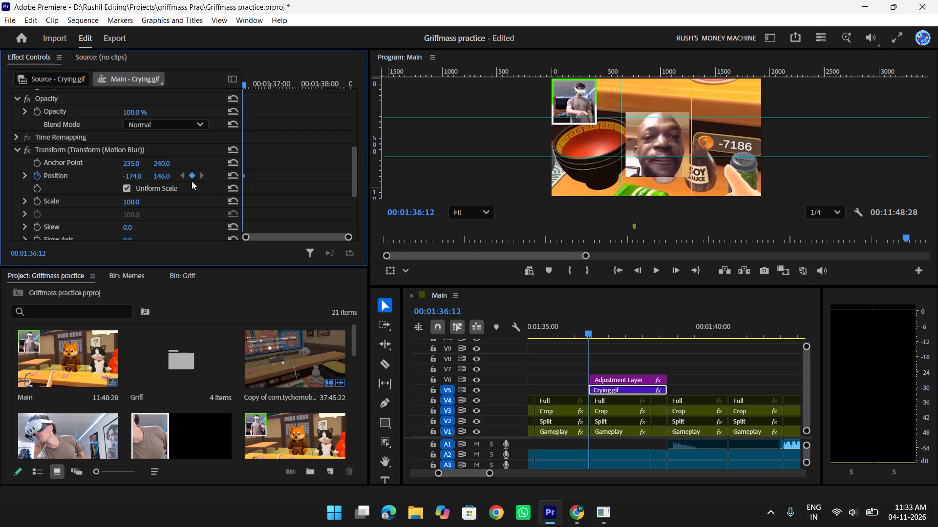
pyautogui.click(164, 178)
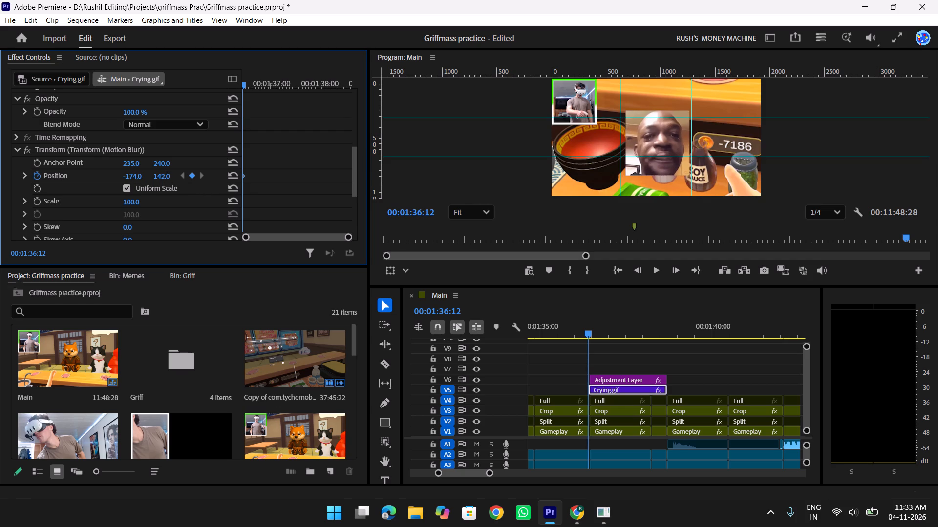
# Start Scale keyframing in Transform (Motion Blur) at 00:01:36:12 and set Scale to 120.
pyautogui.click(129, 202)
pyautogui.click(36, 202)
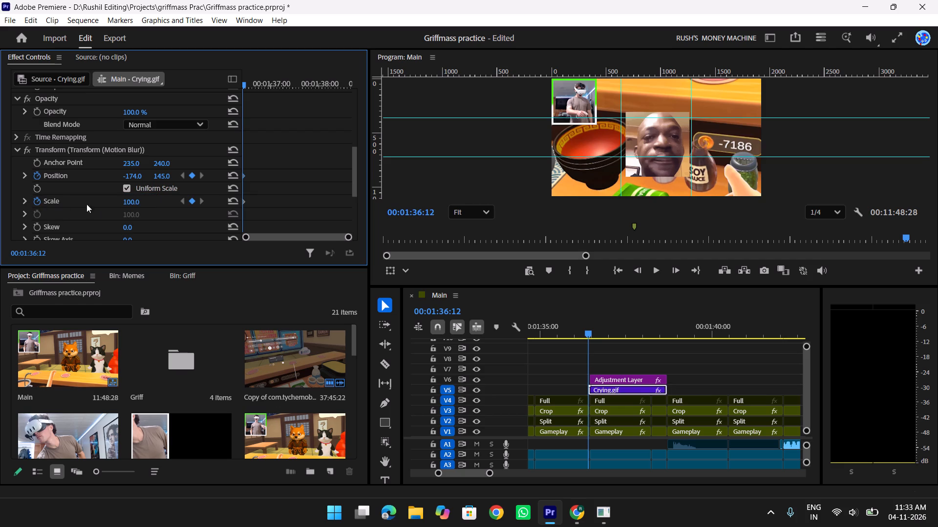
pyautogui.click(129, 199)
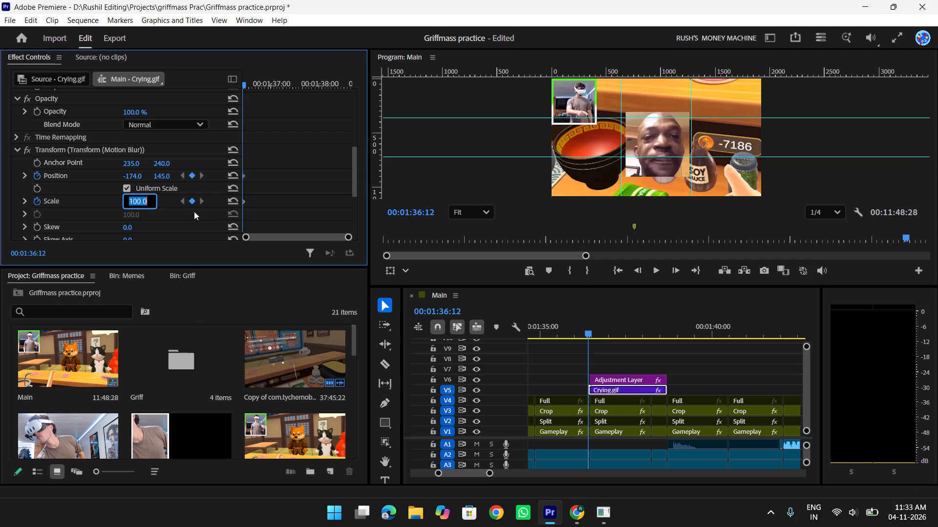
pyautogui.write('120')
pyautogui.press('Return')
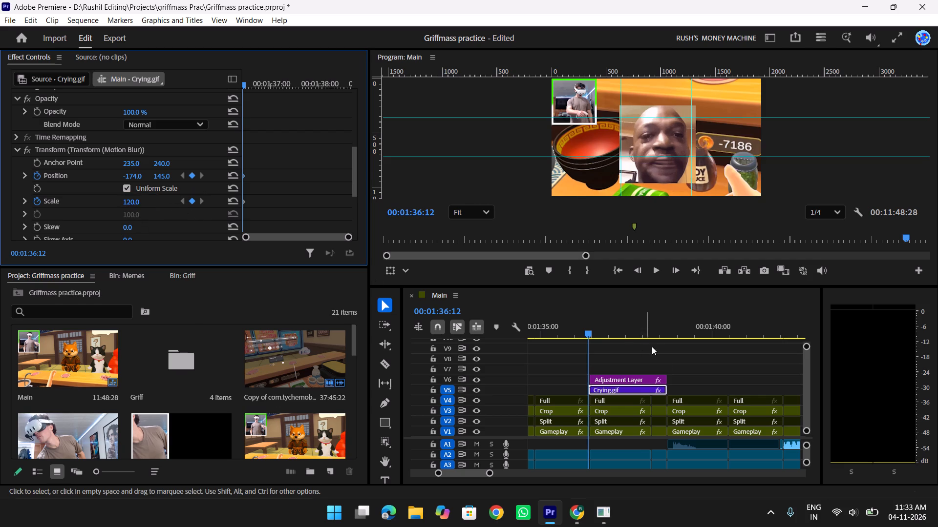
pyautogui.click(668, 357)
pyautogui.press('f')
pyautogui.press('f')
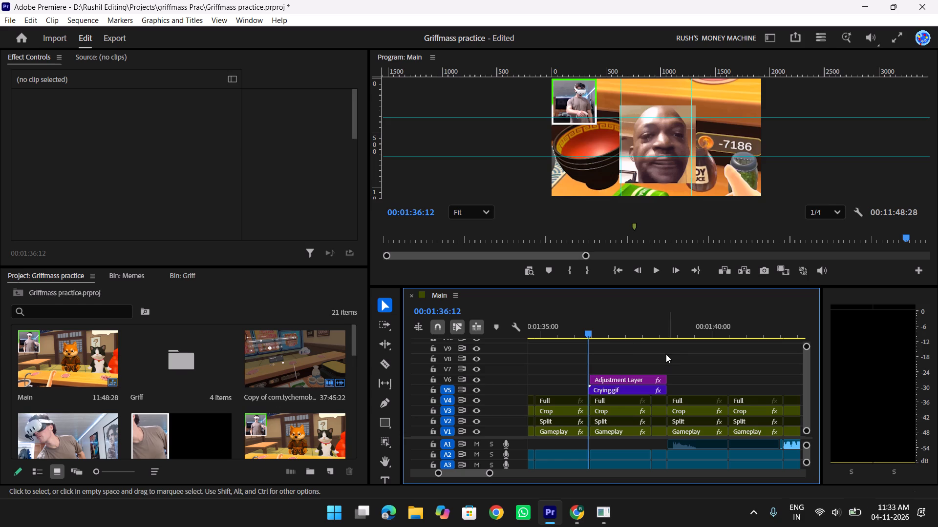
# Set the vertical Position of Crying.gif's Transform (Motion Blur) keyframe at 00:01:36:12 to 126.
pyautogui.click(621, 386)
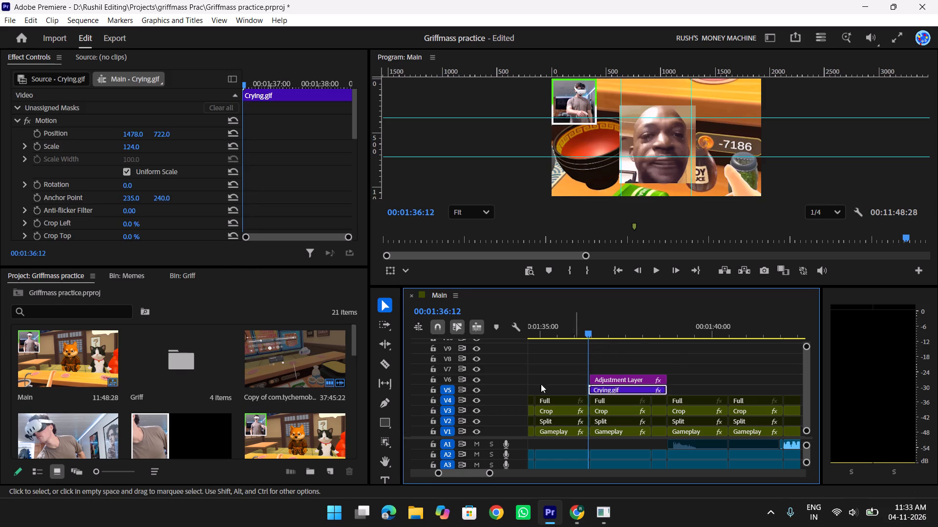
pyautogui.scroll(-18, 180, 189)
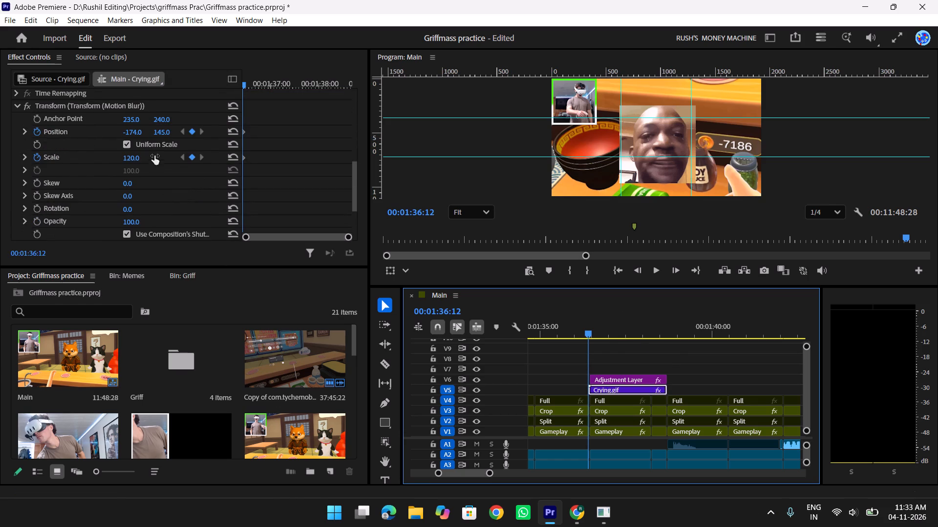
pyautogui.click(161, 135)
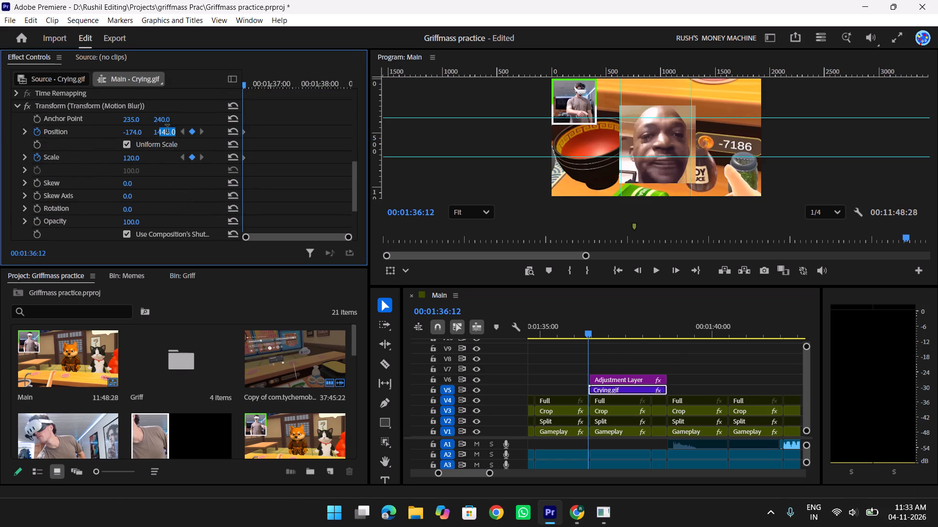
pyautogui.press('Down')
pyautogui.press('Down')
pyautogui.press('Down')
pyautogui.press('Down')
pyautogui.press('Down')
pyautogui.press('Down')
pyautogui.press('Down')
pyautogui.press('Down')
pyautogui.press('Down')
pyautogui.press('Down')
pyautogui.press('Down')
pyautogui.press('Down')
pyautogui.press('Down')
pyautogui.press('Down')
pyautogui.press('Down')
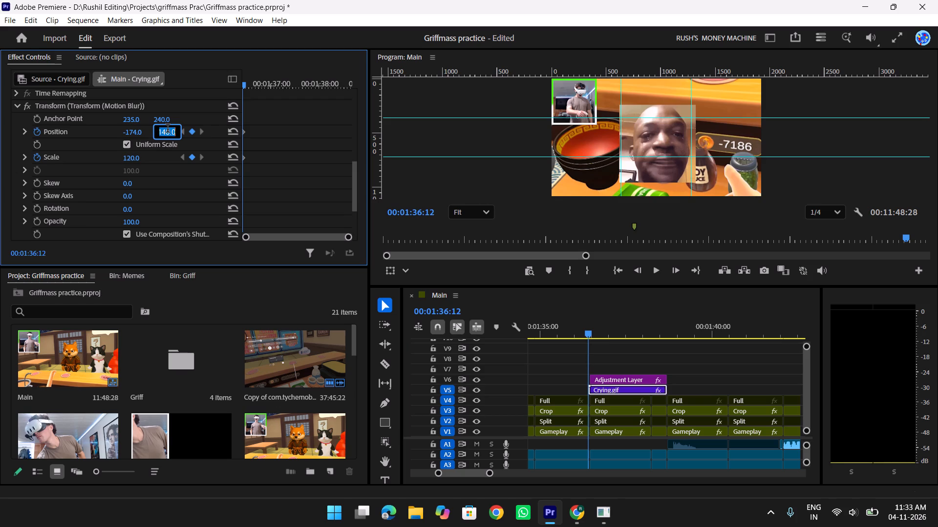
pyautogui.press('Down')
pyautogui.press('Down')
pyautogui.press('Down')
pyautogui.press('Down')
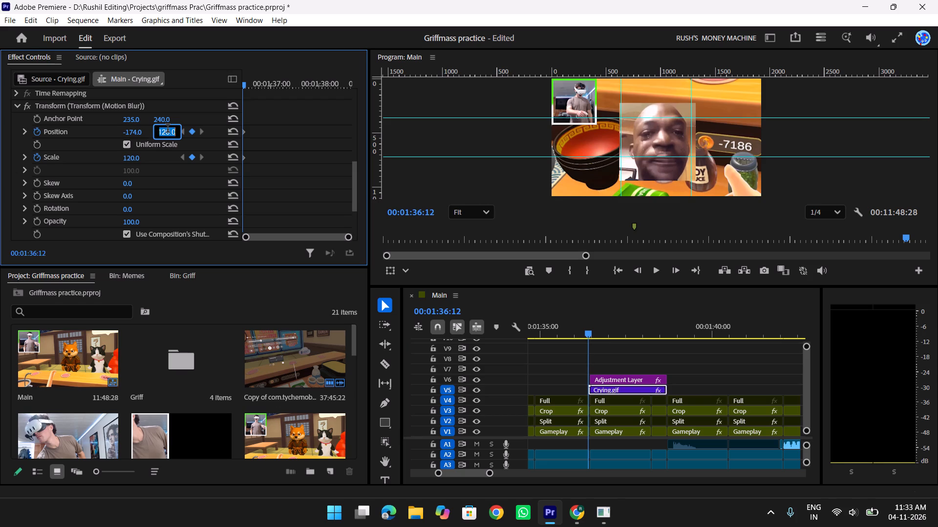
# Set the horizontal Position of Crying.gif's Transform (Motion Blur) keyframe at 00:01:36:12 to -196.
pyautogui.click(132, 132)
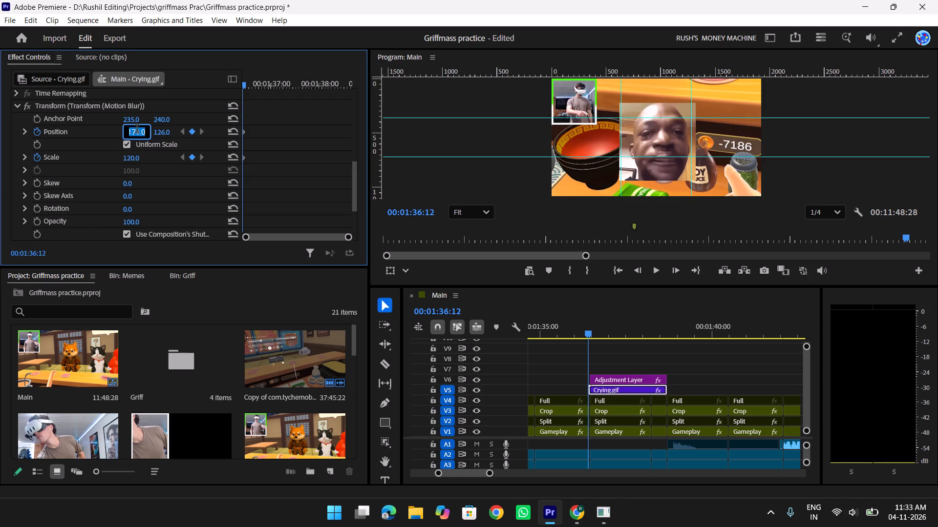
pyautogui.press('Down')
pyautogui.press('Down')
pyautogui.press('Down')
pyautogui.press('Down')
pyautogui.press('Down')
pyautogui.press('Down')
pyautogui.press('Down')
pyautogui.press('Down')
pyautogui.press('Down')
pyautogui.press('Down')
pyautogui.press('Down')
pyautogui.press('Down')
pyautogui.press('Down')
pyautogui.press('Down')
pyautogui.press('Down')
pyautogui.press('Down')
pyautogui.press('Down')
pyautogui.press('Down')
pyautogui.press('Down')
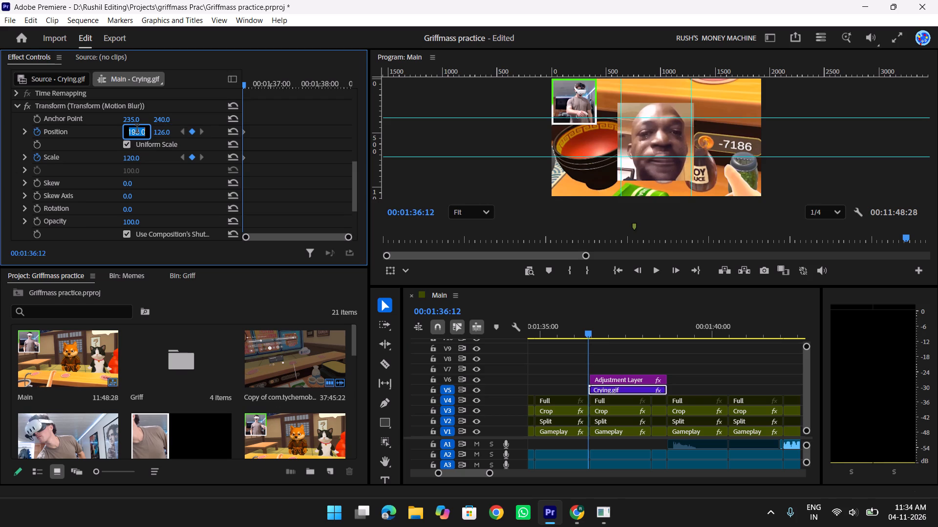
pyautogui.press('Down')
pyautogui.press('Down')
pyautogui.press('Down')
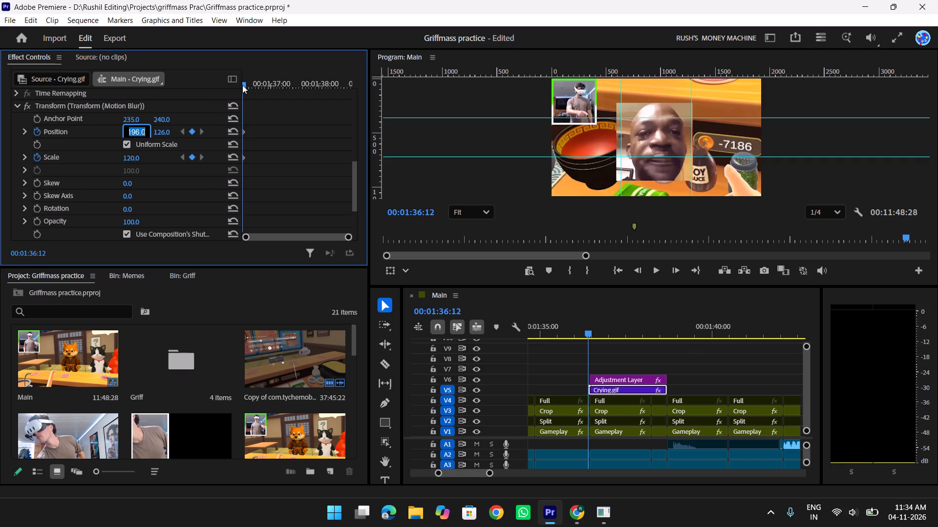
# Add a Transform (Motion Blur) Scale keyframe of 150 near the end of Crying.gif at 00:01:38:18.
pyautogui.moveTo(246, 83); pyautogui.dragTo(343, 90)
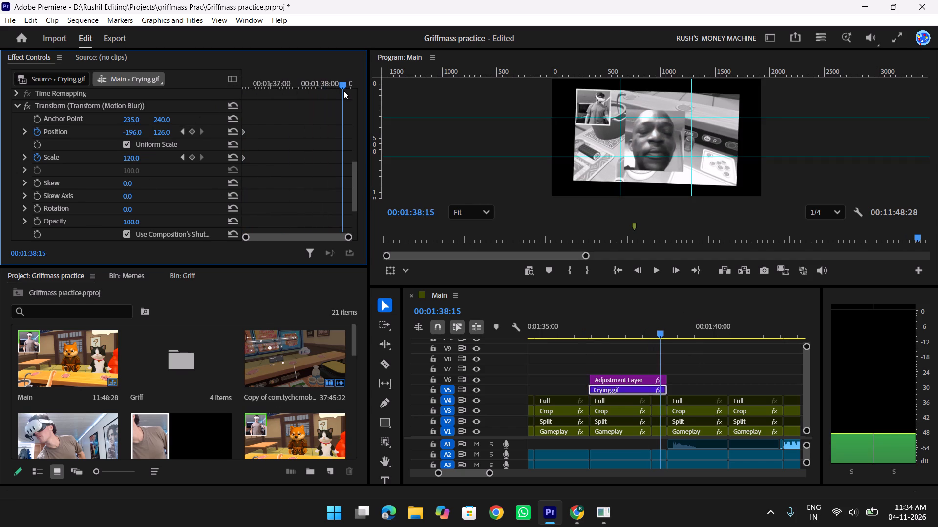
pyautogui.moveTo(343, 90); pyautogui.dragTo(348, 90)
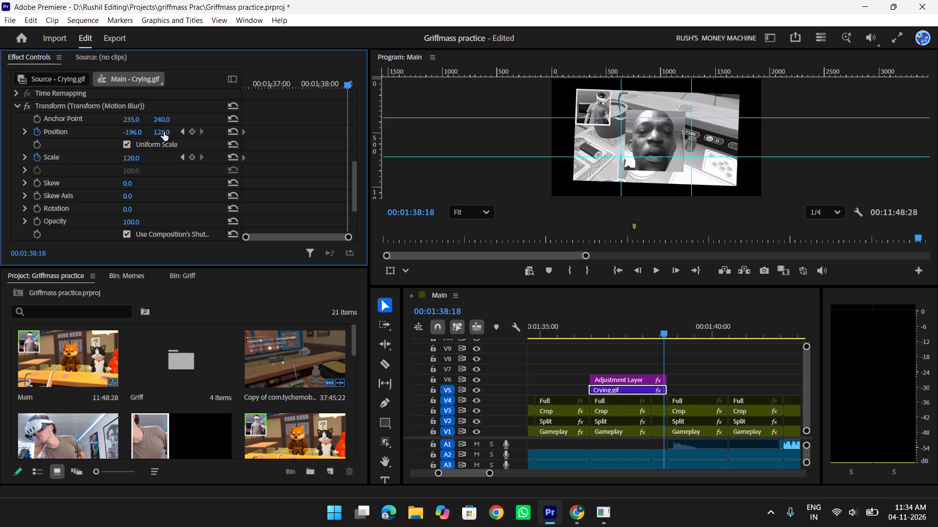
pyautogui.click(126, 159)
pyautogui.write('150')
pyautogui.press('Return')
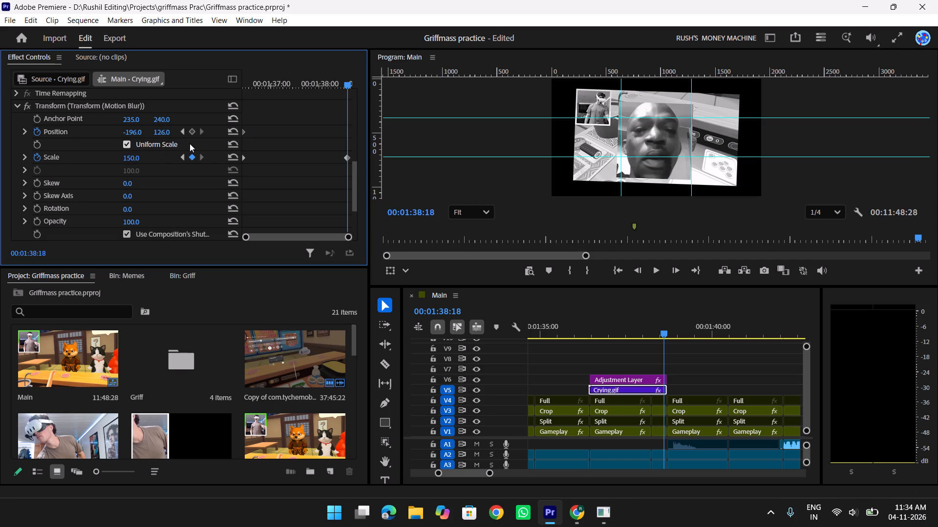
# Add a Transform (Motion Blur) Position keyframe at 00:01:38:18 with the vertical value set to 121.
pyautogui.click(161, 130)
pyautogui.press('Down')
pyautogui.press('Down')
pyautogui.press('Down')
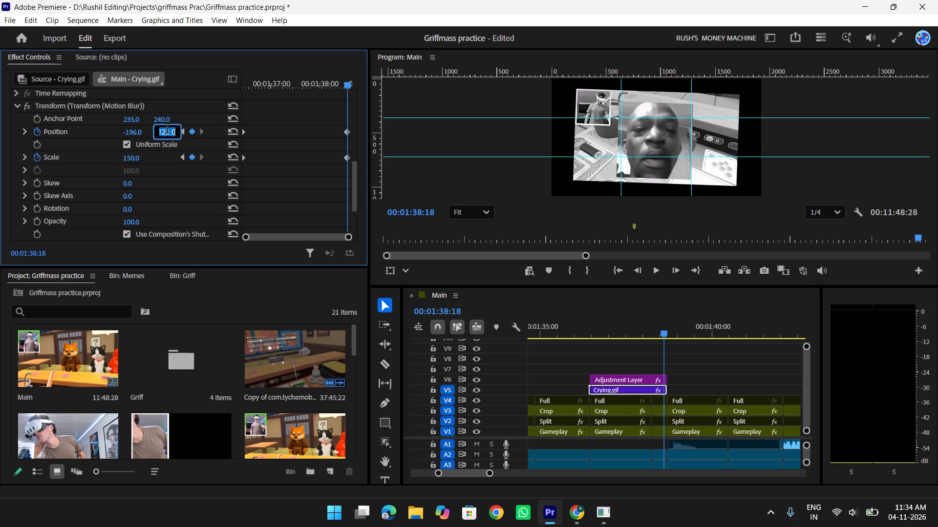
pyautogui.press('Down')
pyautogui.press('Down')
pyautogui.press('Down')
pyautogui.press('Down')
pyautogui.press('Down')
pyautogui.press('Down')
pyautogui.press('Down')
pyautogui.press('Down')
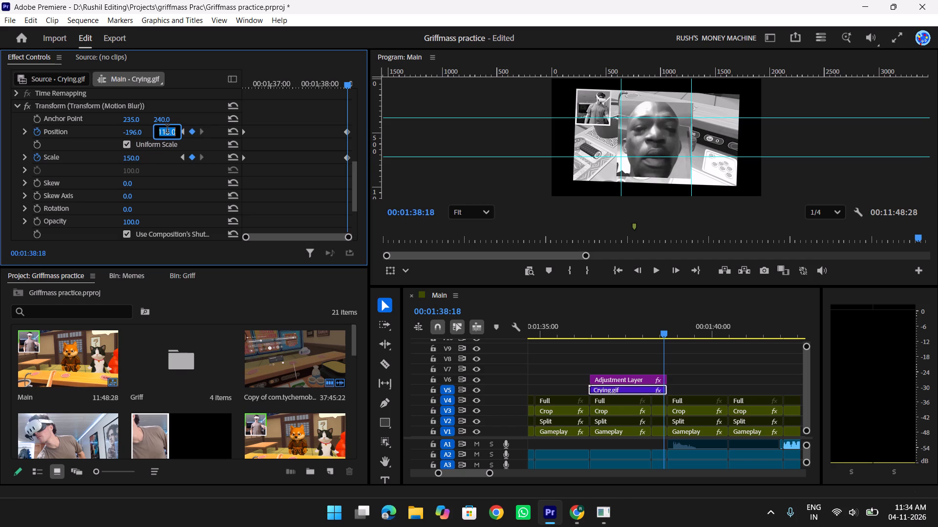
pyautogui.press('Up')
pyautogui.press('Up')
pyautogui.press('Down')
pyautogui.press('Up')
pyautogui.press('Up')
pyautogui.press('Up')
pyautogui.press('Up')
pyautogui.press('Up')
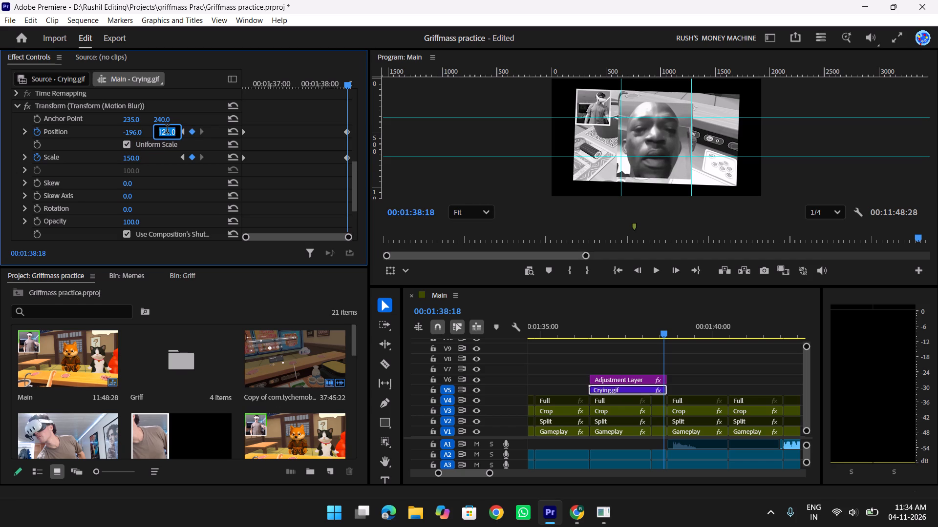
# Set the horizontal value of the Transform (Motion Blur) Position keyframe at 00:01:38:18 to -194.
pyautogui.click(131, 132)
pyautogui.press('Down')
pyautogui.press('Down')
pyautogui.press('Down')
pyautogui.press('Down')
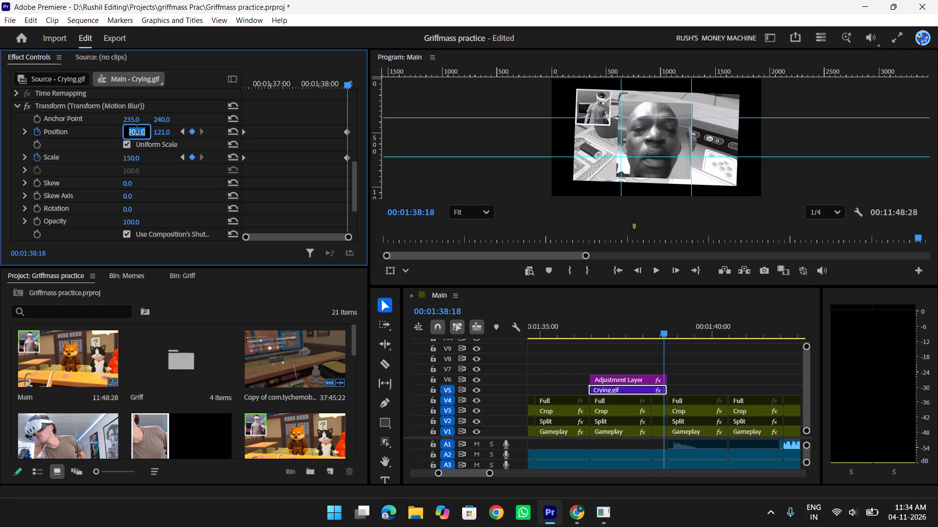
pyautogui.press('Up')
pyautogui.press('Up')
pyautogui.press('Up')
pyautogui.press('Up')
pyautogui.press('Up')
pyautogui.press('Up')
# Play back the Crying.gif section from just before the clip starts to review its position and scale animation.
pyautogui.press('space')
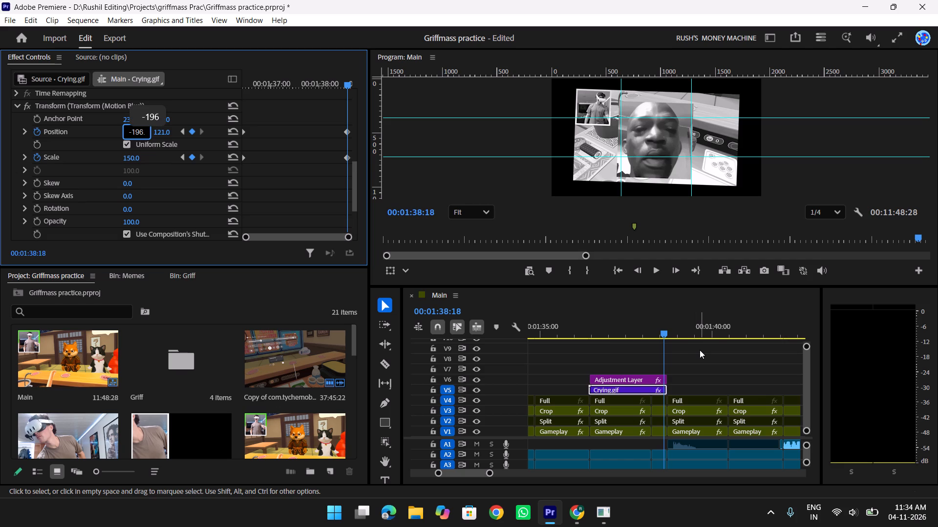
pyautogui.moveTo(666, 334); pyautogui.dragTo(697, 339)
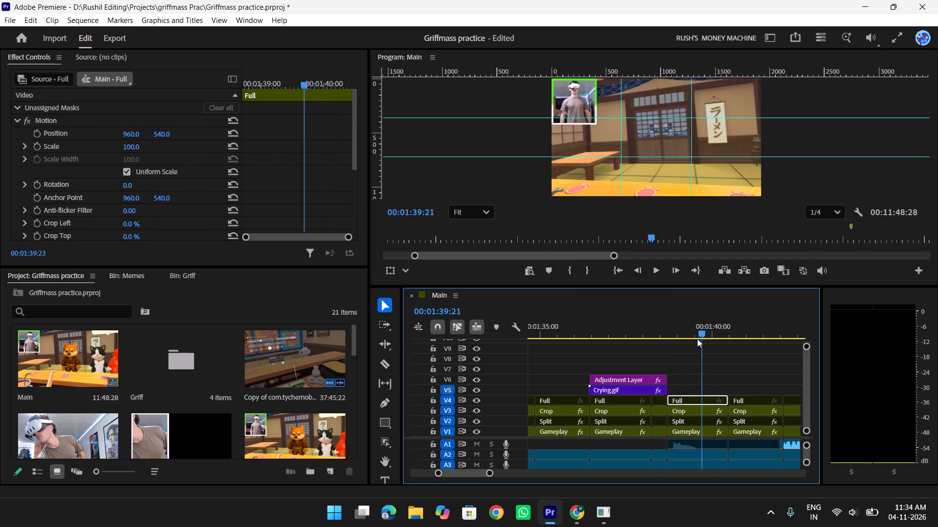
pyautogui.moveTo(697, 339); pyautogui.dragTo(571, 326)
pyautogui.press('space')
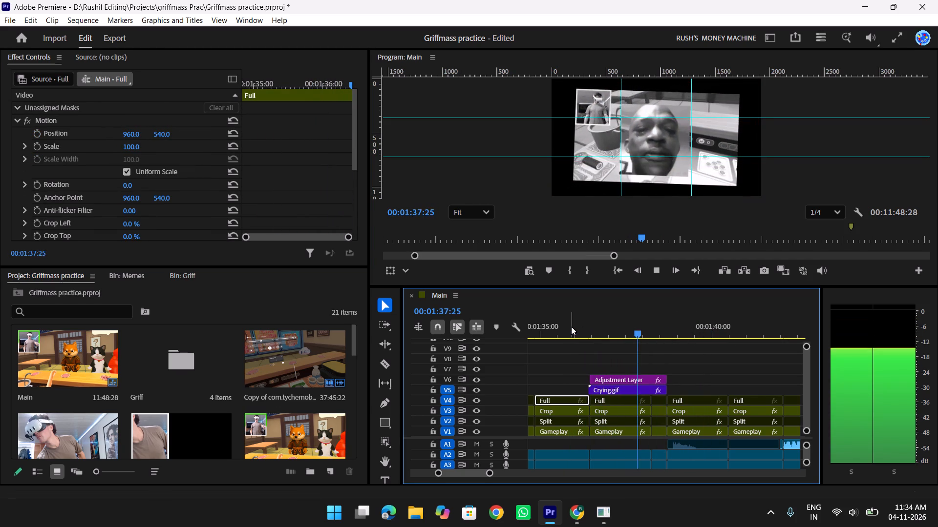
pyautogui.press('space')
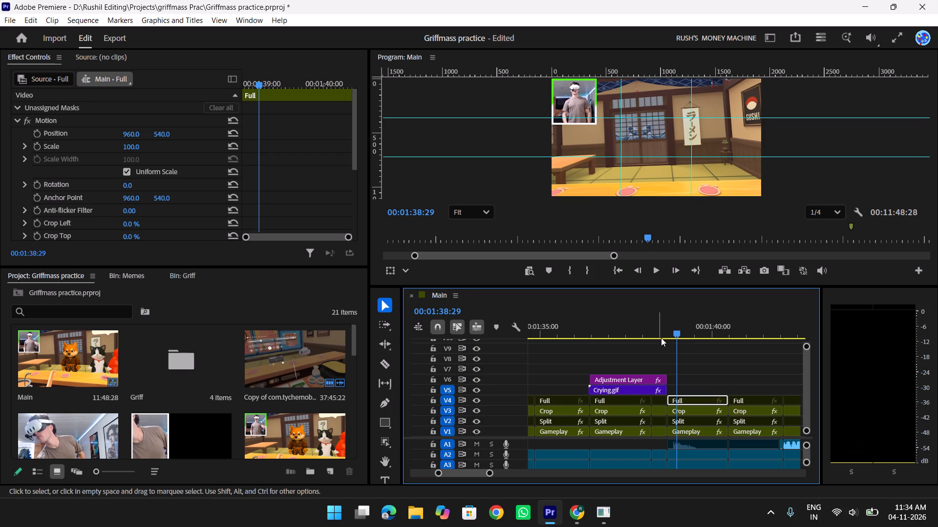
pyautogui.moveTo(671, 331); pyautogui.dragTo(583, 331)
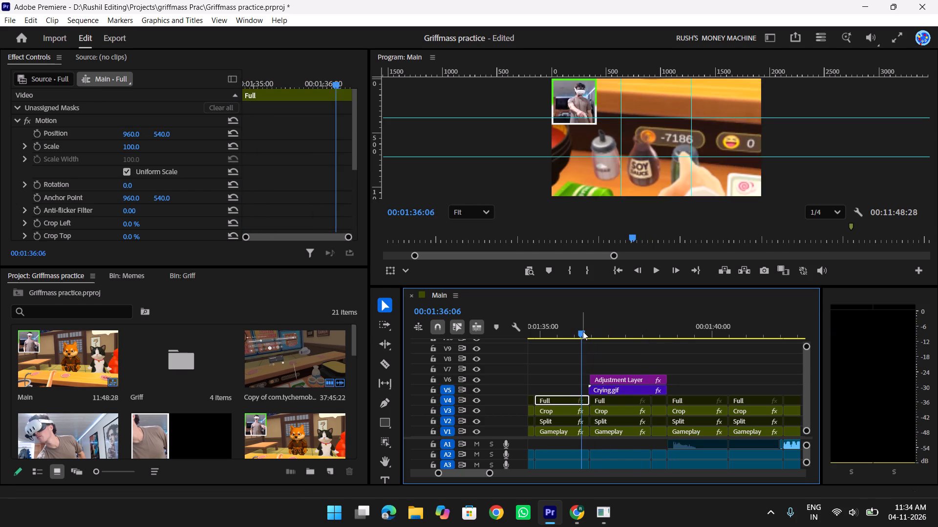
pyautogui.press('space')
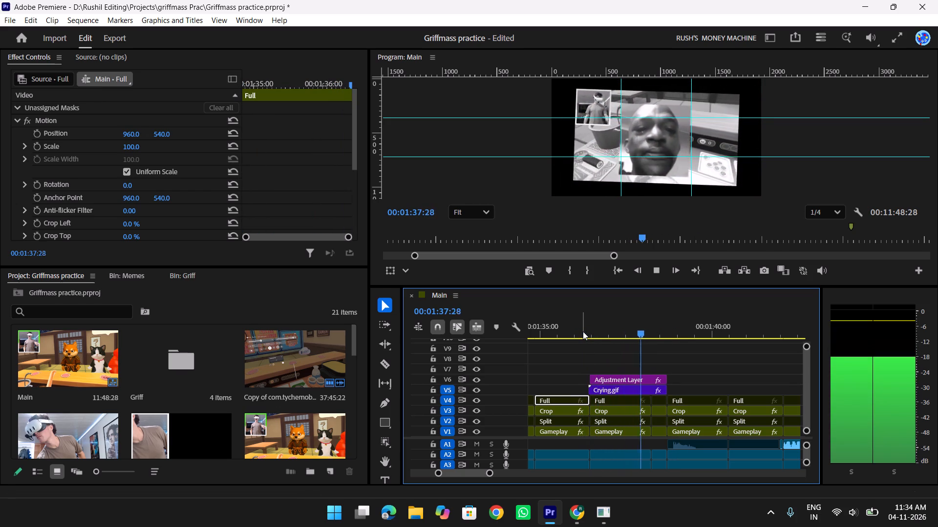
pyautogui.press('space')
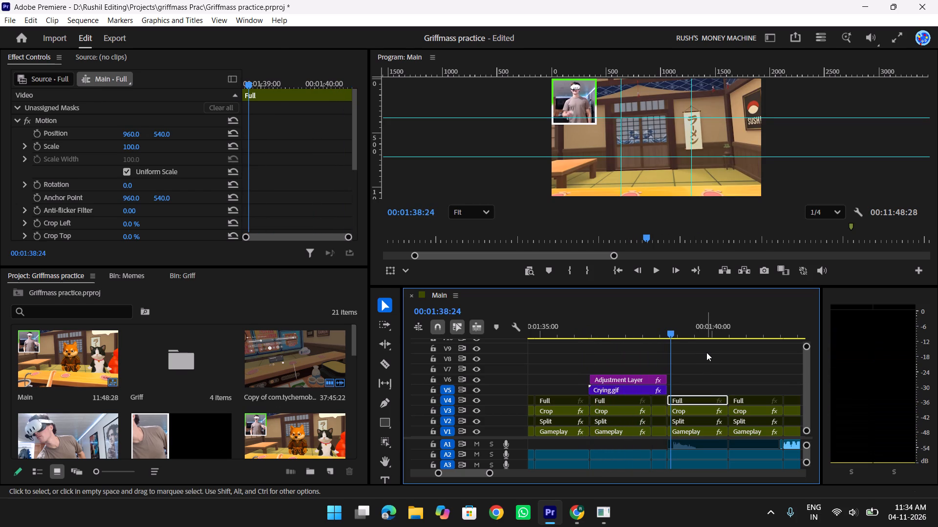
# Find the Fast Slide UP preset with the search "slide", apply it to Crying.gif on V5 and preview the entrance.
pyautogui.hotkey('shift', 'z')
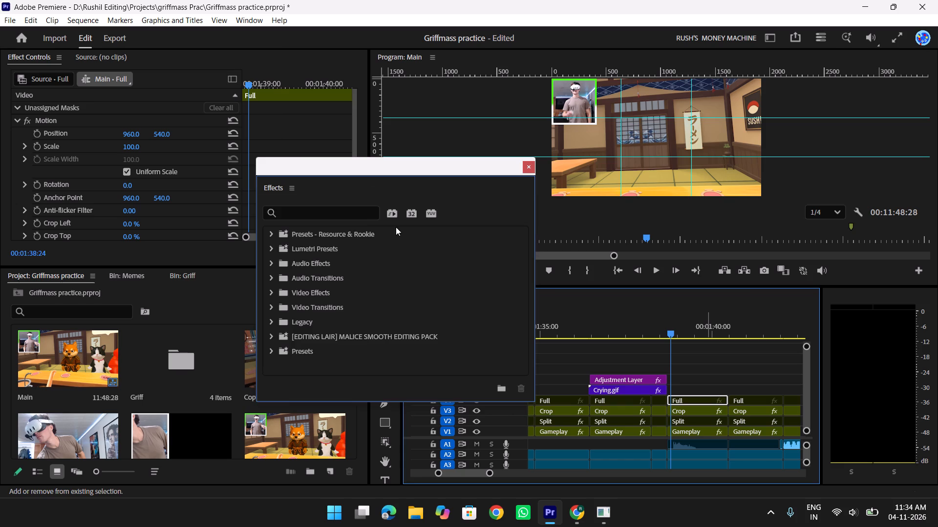
pyautogui.click(306, 210)
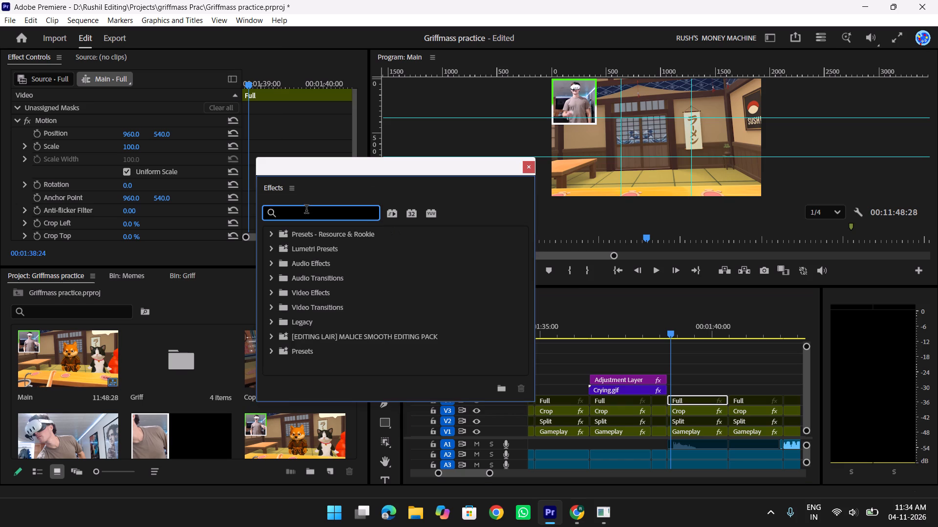
pyautogui.write('slide')
pyautogui.scroll(-11, 360, 319)
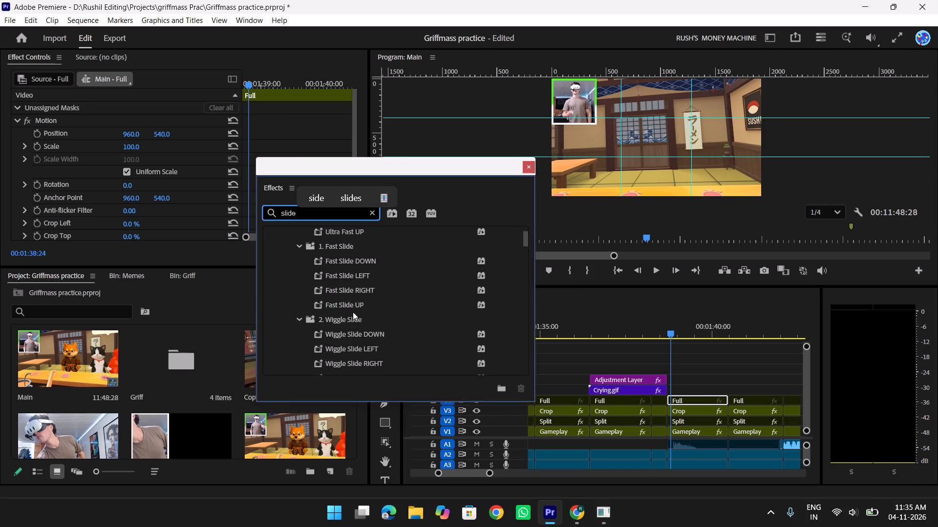
pyautogui.moveTo(344, 302); pyautogui.dragTo(628, 391)
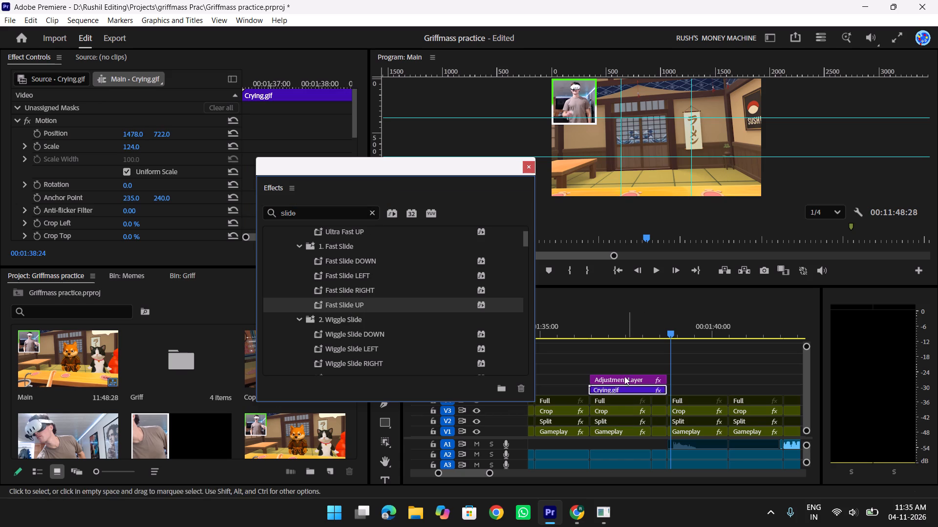
pyautogui.click(522, 162)
pyautogui.moveTo(669, 324); pyautogui.dragTo(668, 324)
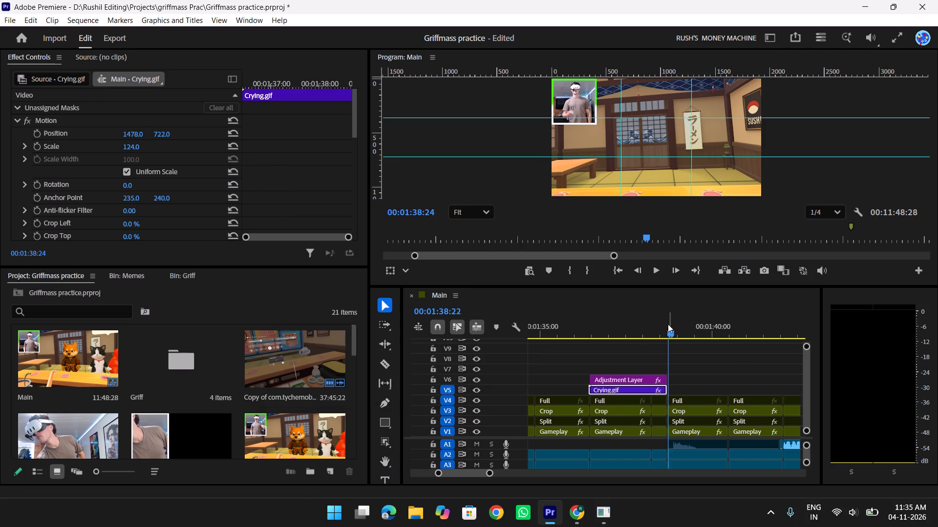
pyautogui.moveTo(668, 324); pyautogui.dragTo(576, 330)
pyautogui.press('space')
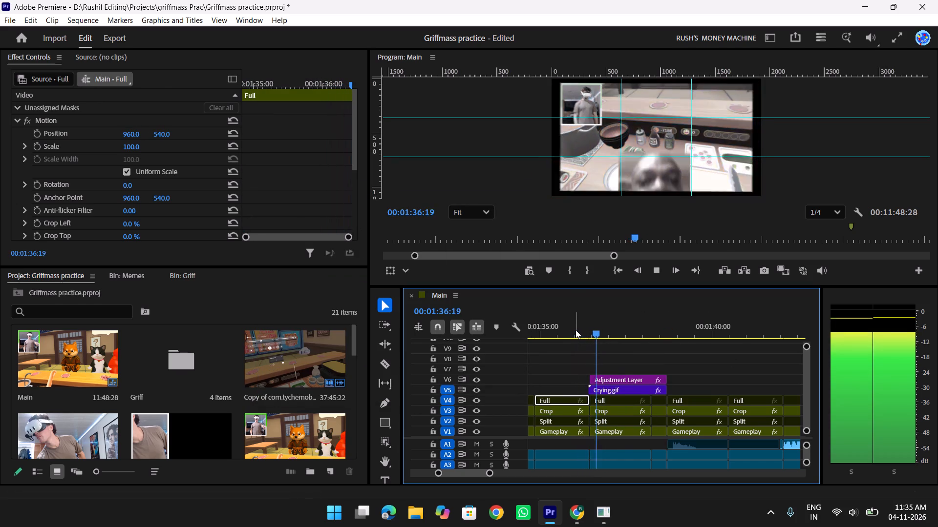
pyautogui.press('space')
# In Crying.gif's Transform (Fast Slide UP) effect, set the vertical Anchor Point of the first keyframe, at 00:01:36:18, to 284.
pyautogui.scroll(-9, 339, 168)
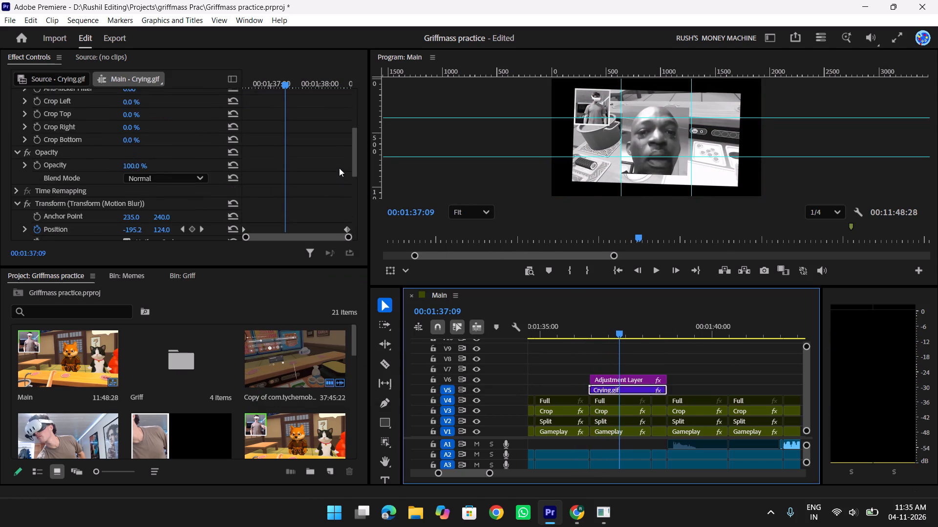
pyautogui.scroll(-15, 339, 168)
pyautogui.scroll(-6, 299, 165)
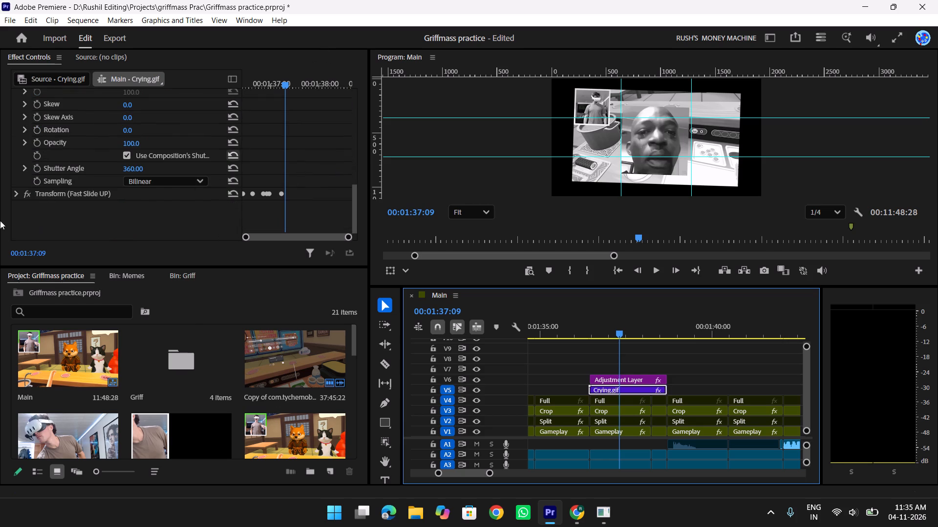
pyautogui.click(18, 194)
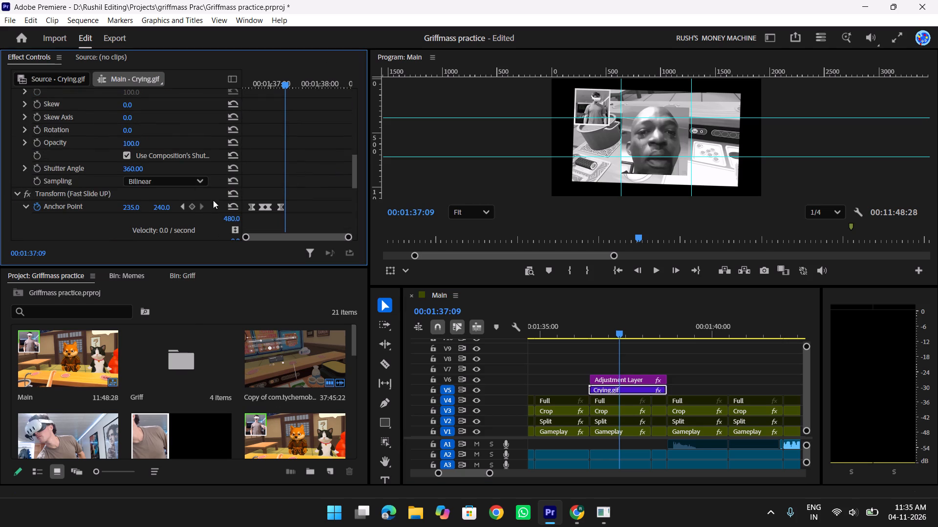
pyautogui.tripleClick(185, 210)
pyautogui.doubleClick(185, 210)
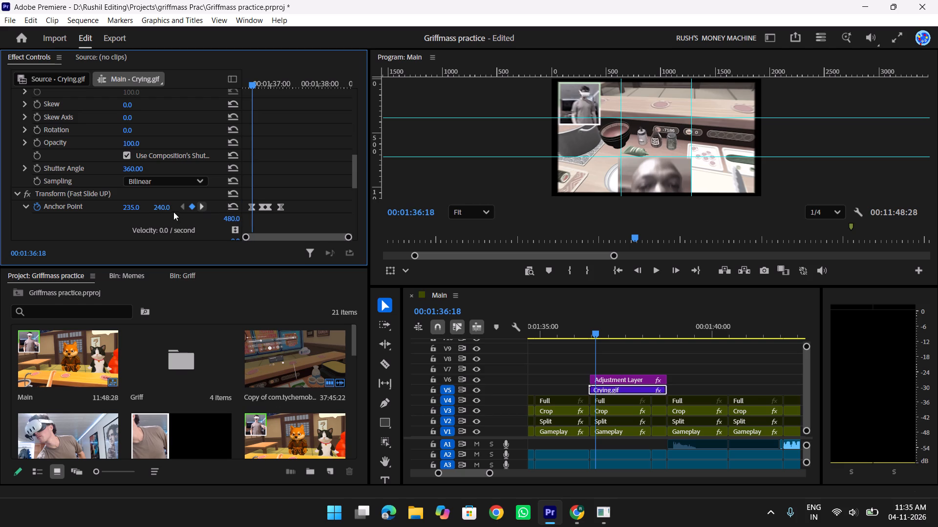
pyautogui.moveTo(160, 204); pyautogui.dragTo(186, 212)
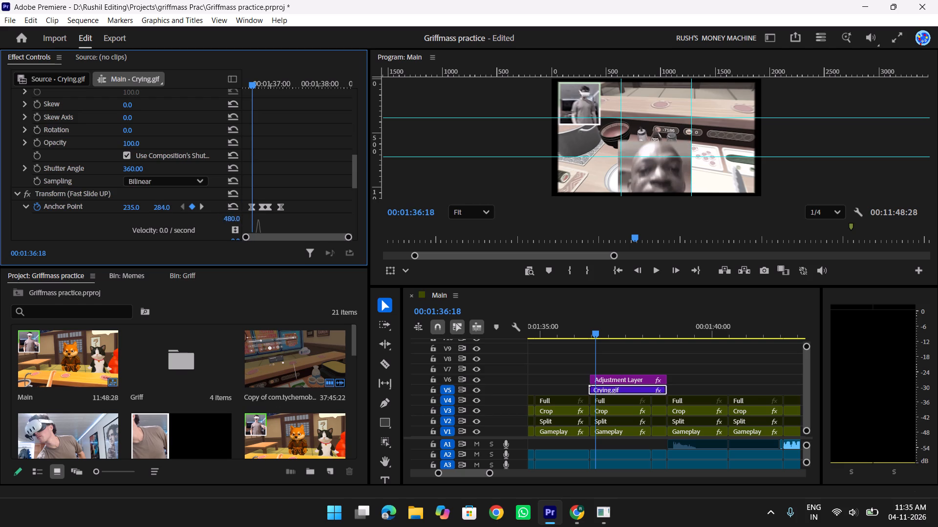
# In Crying.gif's Transform (Fast Slide UP) effect, set the vertical Anchor Point of the first keyframe, at 00:01:36:18, to -226.
pyautogui.moveTo(186, 212); pyautogui.dragTo(36, 266)
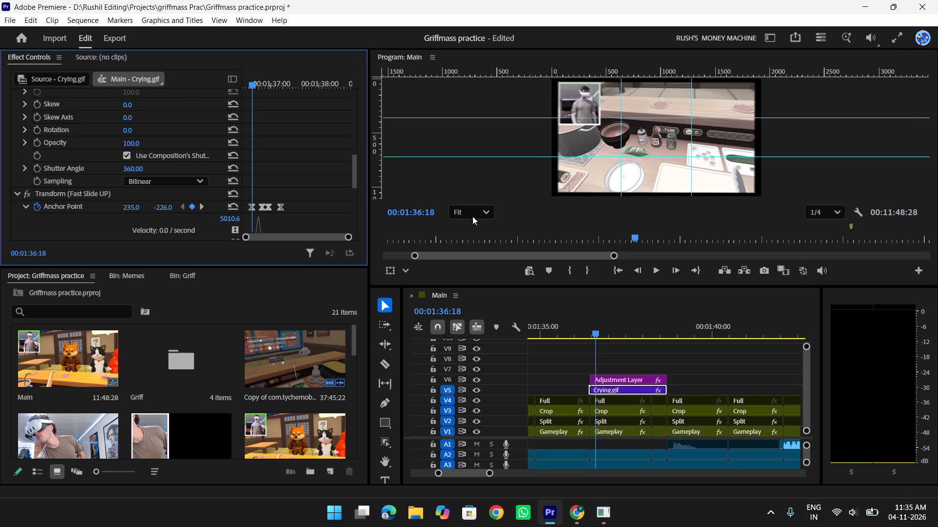
pyautogui.click(705, 365)
# Preview the Crying.gif entrance and the cut after it, including a full-screen playback from about 00:01:35:17.
pyautogui.moveTo(599, 332); pyautogui.dragTo(586, 334)
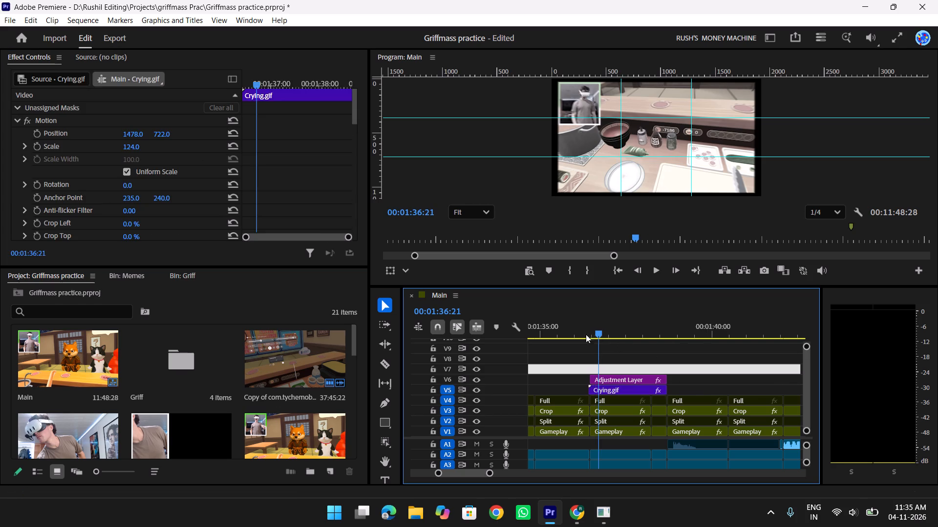
pyautogui.moveTo(586, 334); pyautogui.dragTo(611, 334)
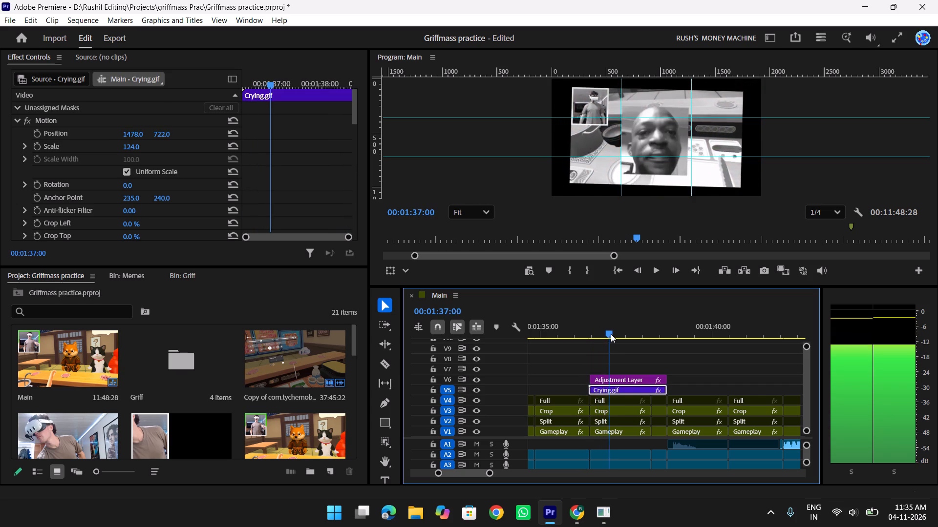
pyautogui.moveTo(611, 334); pyautogui.dragTo(680, 334)
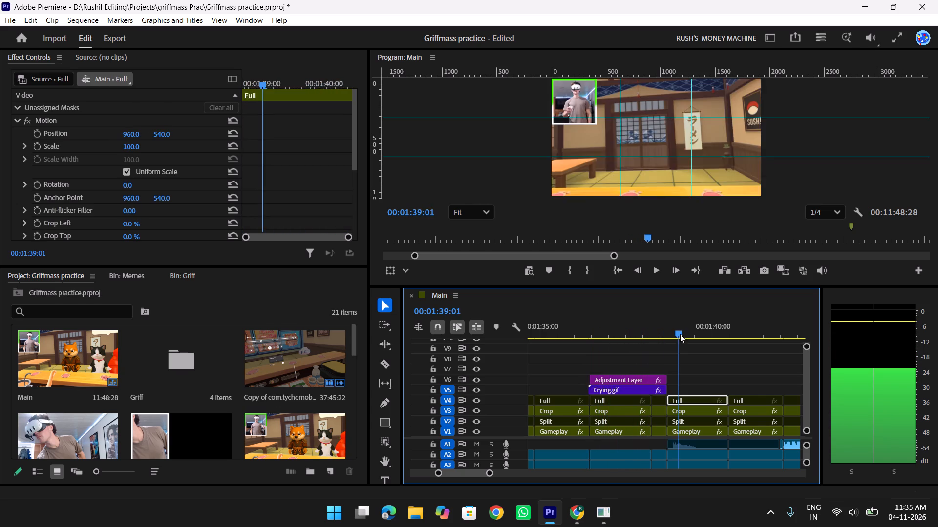
pyautogui.moveTo(680, 334); pyautogui.dragTo(591, 339)
pyautogui.press('f')
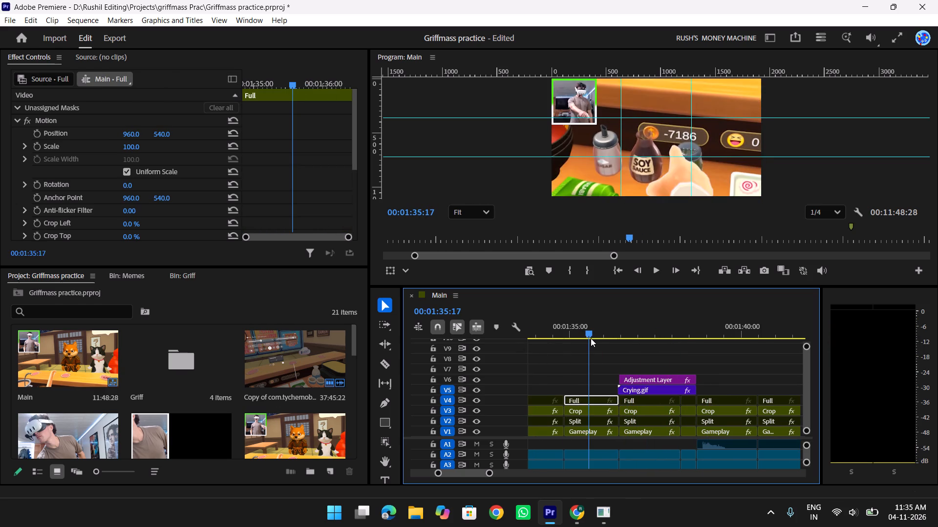
pyautogui.press('space')
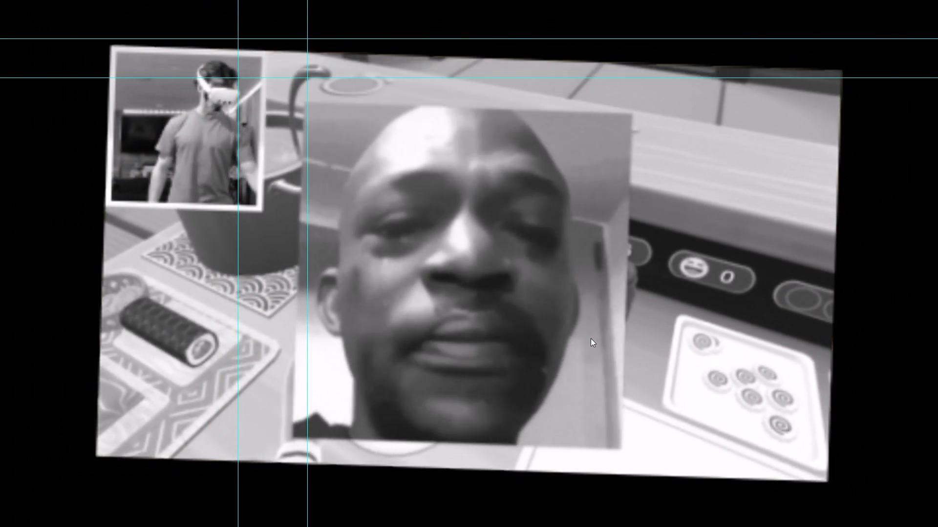
pyautogui.press('f')
pyautogui.press('space')
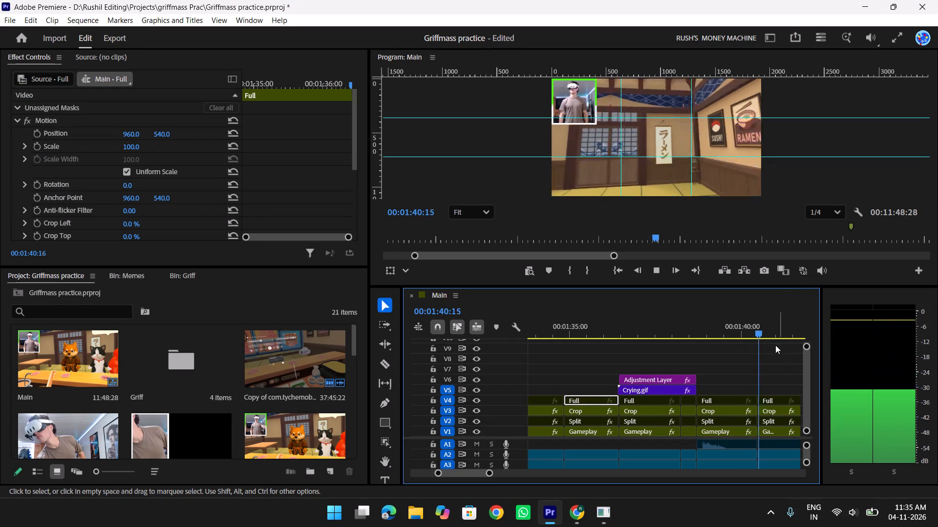
pyautogui.moveTo(753, 331); pyautogui.dragTo(620, 349)
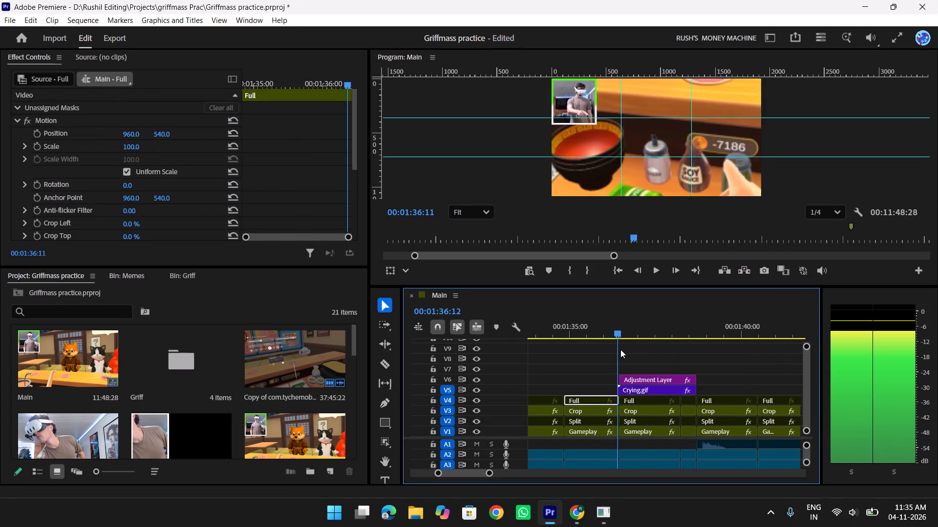
pyautogui.moveTo(620, 349); pyautogui.dragTo(668, 345)
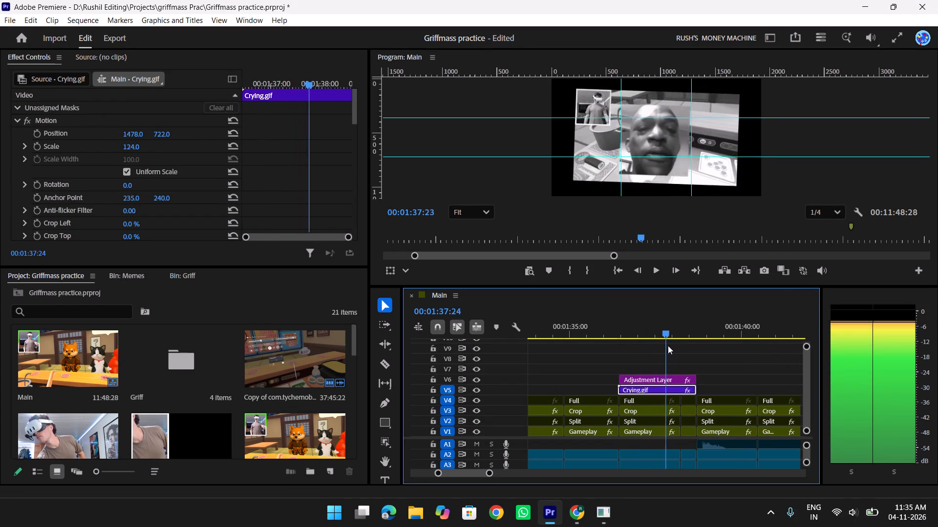
pyautogui.moveTo(668, 345); pyautogui.dragTo(710, 345)
pyautogui.click(746, 365)
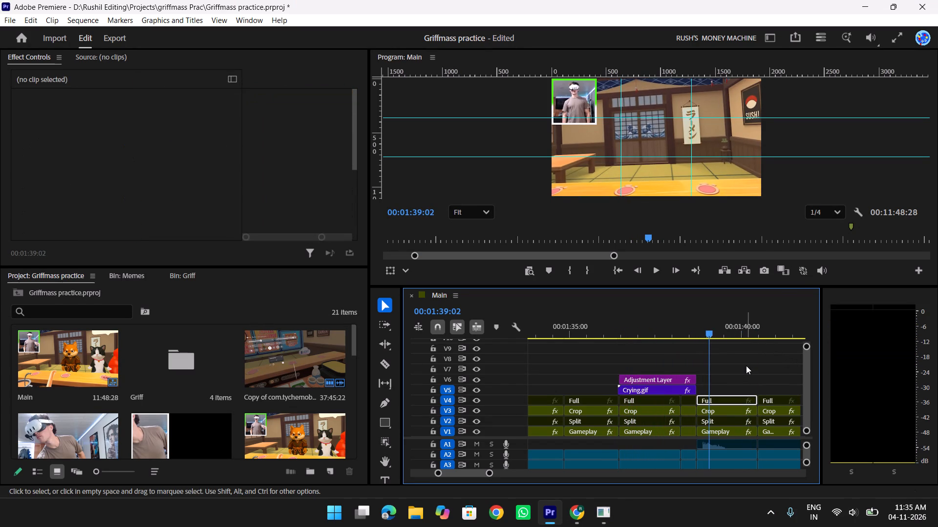
# Switch away from Premiere to close the MiniTool Partition Wizard update dialog, and return to the Premiere project.
pyautogui.hotkey('alt', 'Tab')
pyautogui.hotkey('alt', 'Tab')
pyautogui.hotkey('alt', 'Tab')
pyautogui.hotkey('alt', 'Tab')
pyautogui.hotkey('alt', 'Tab')
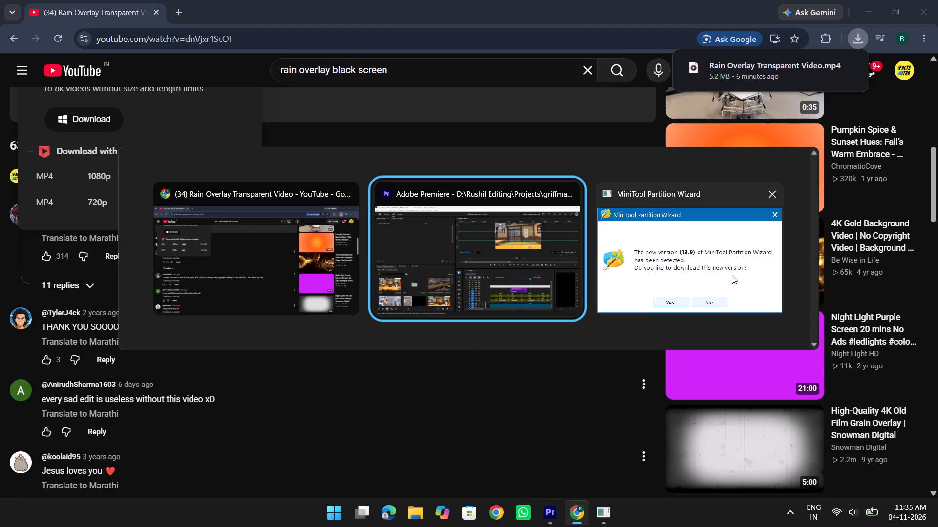
pyautogui.keyDown('alt'); pyautogui.click(732, 245); pyautogui.keyUp('alt')
pyautogui.hotkey('alt', 'Tab')
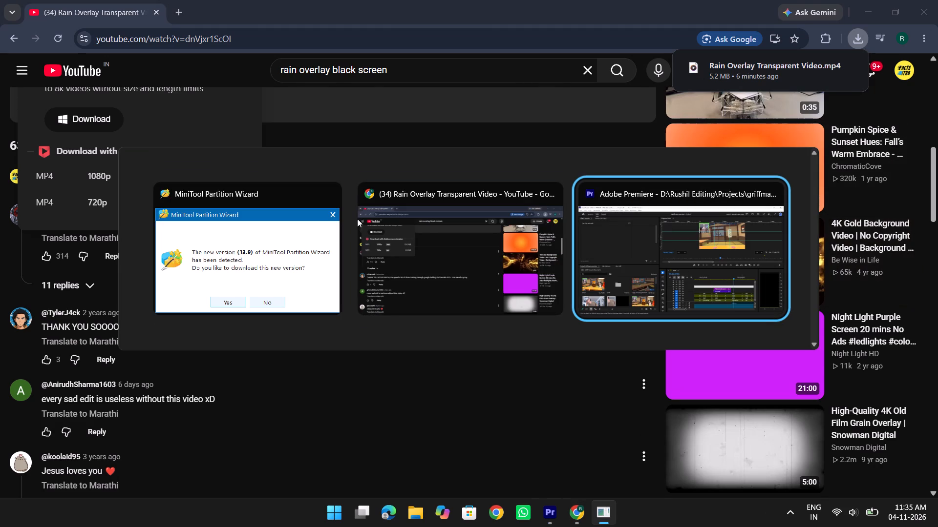
pyautogui.keyDown('alt'); pyautogui.click(338, 200); pyautogui.keyUp('alt')
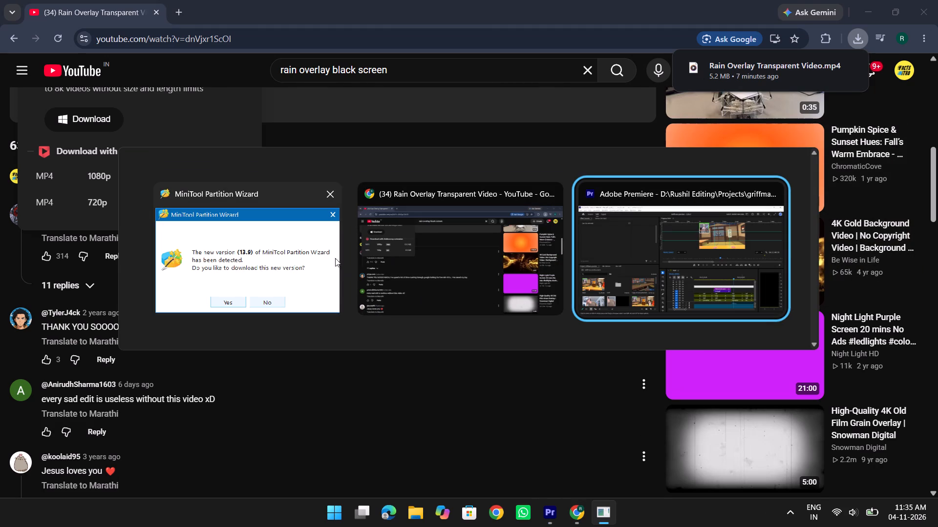
pyautogui.keyDown('alt'); pyautogui.click(278, 274); pyautogui.keyUp('alt')
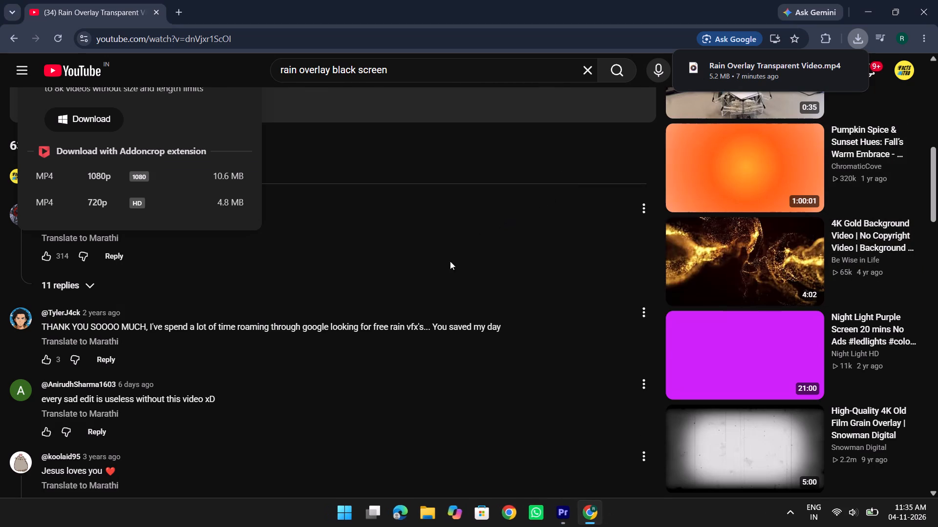
pyautogui.hotkey('alt', 'Tab')
pyautogui.hotkey('alt', 'Tab')
pyautogui.hotkey('alt', 'Tab')
pyautogui.scroll(1, 387, 507)
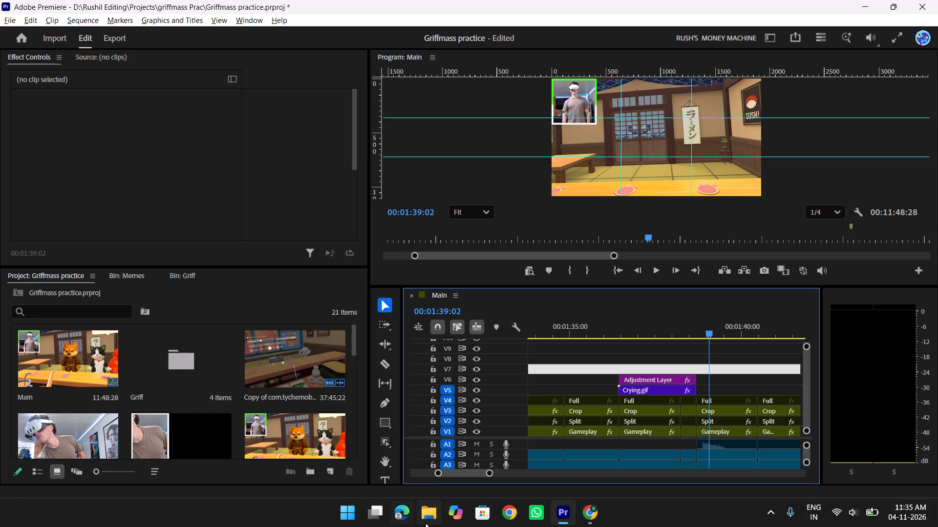
# In File Explorer, open the griffmass Prac assets folder under Rushil Editing > Projects on New Volume (D:).
pyautogui.click(426, 522)
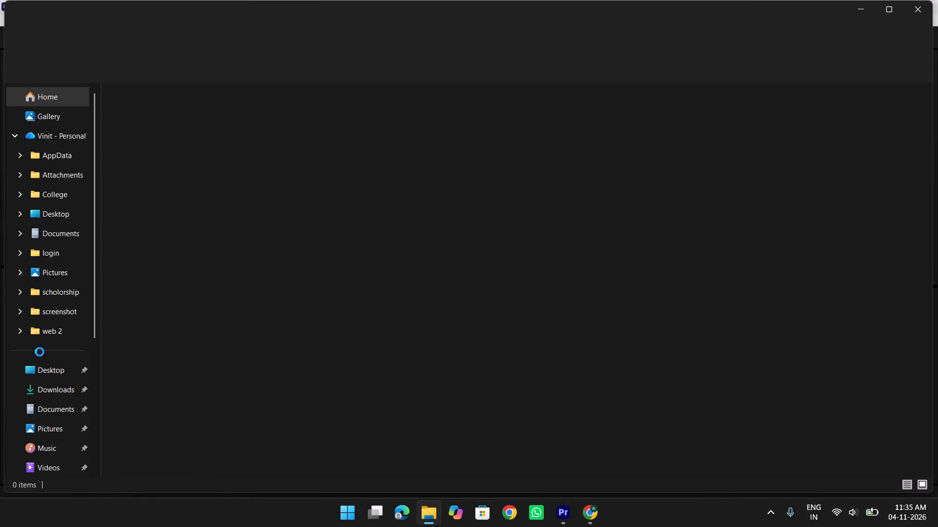
pyautogui.scroll(-7, 40, 355)
pyautogui.click(58, 419)
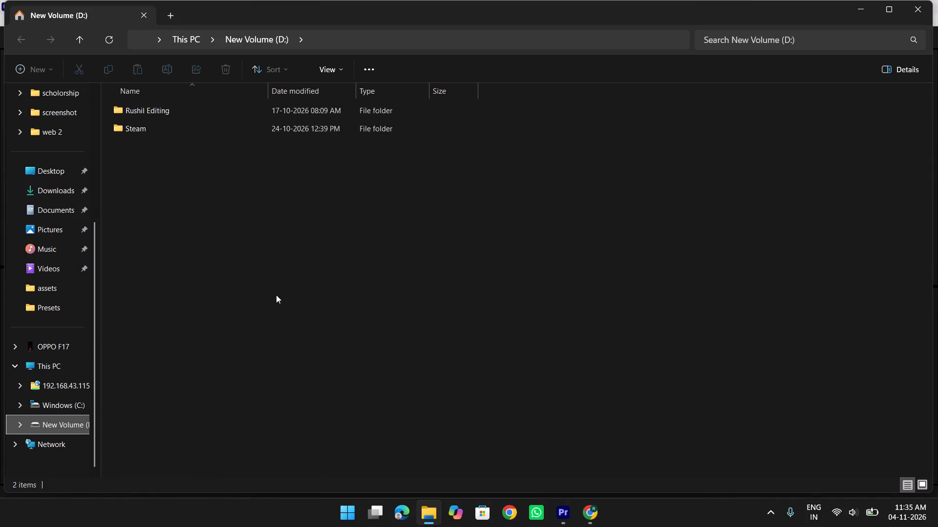
pyautogui.doubleClick(208, 108)
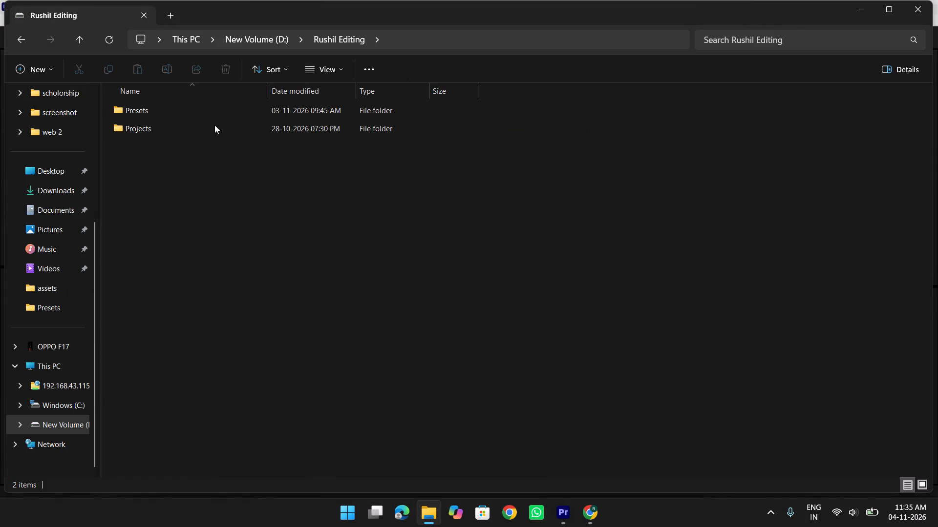
pyautogui.click(211, 120)
pyautogui.doubleClick(206, 126)
pyautogui.doubleClick(205, 116)
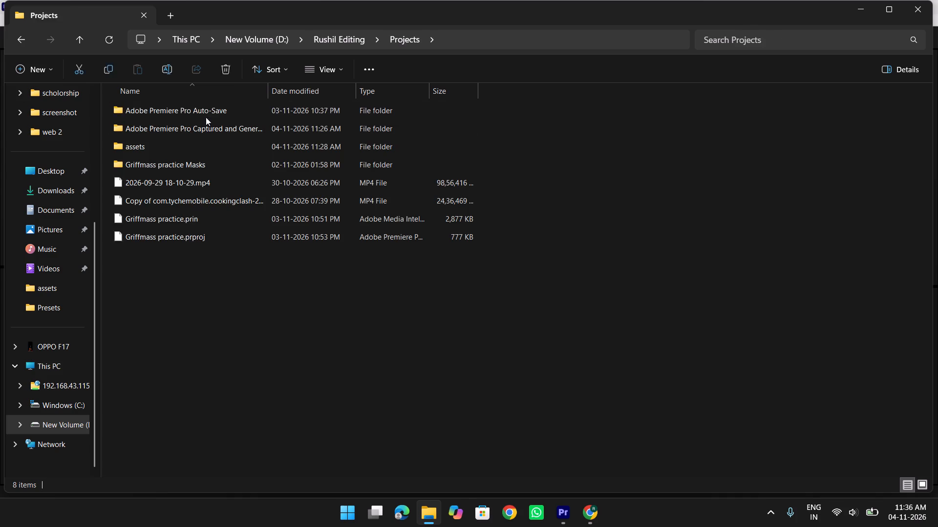
pyautogui.doubleClick(199, 152)
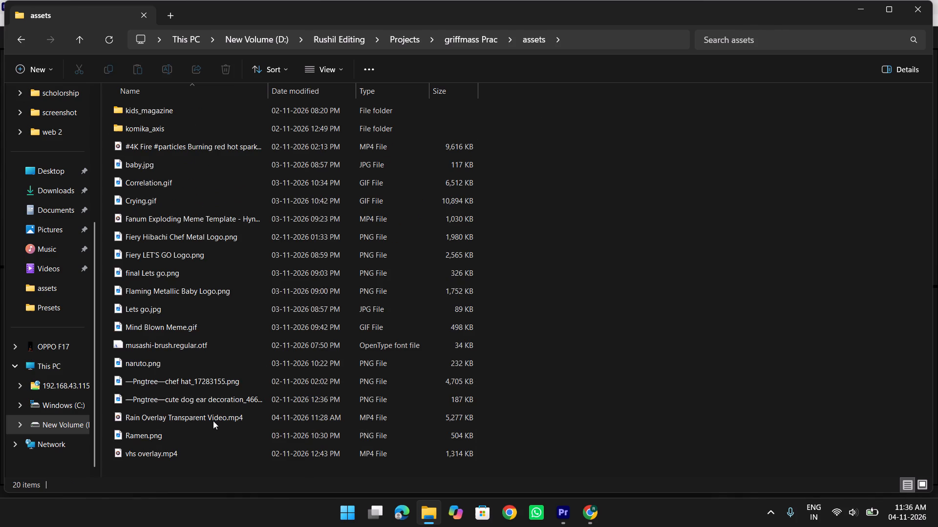
# Bring Rain Overlay Transparent Video.mp4 into the Premiere sequence on V7, starting level with the Adjustment Layer and Crying.gif.
pyautogui.moveTo(233, 417); pyautogui.dragTo(593, 508)
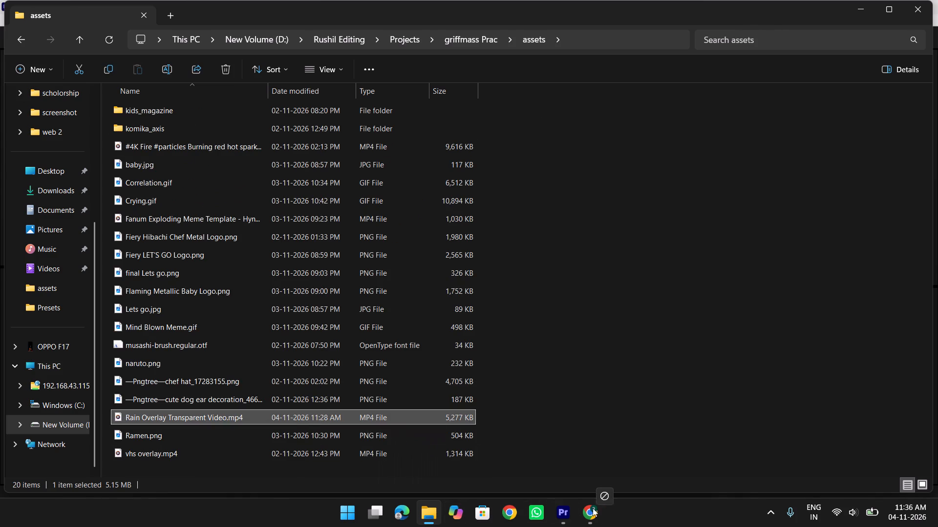
pyautogui.moveTo(593, 508); pyautogui.dragTo(607, 270)
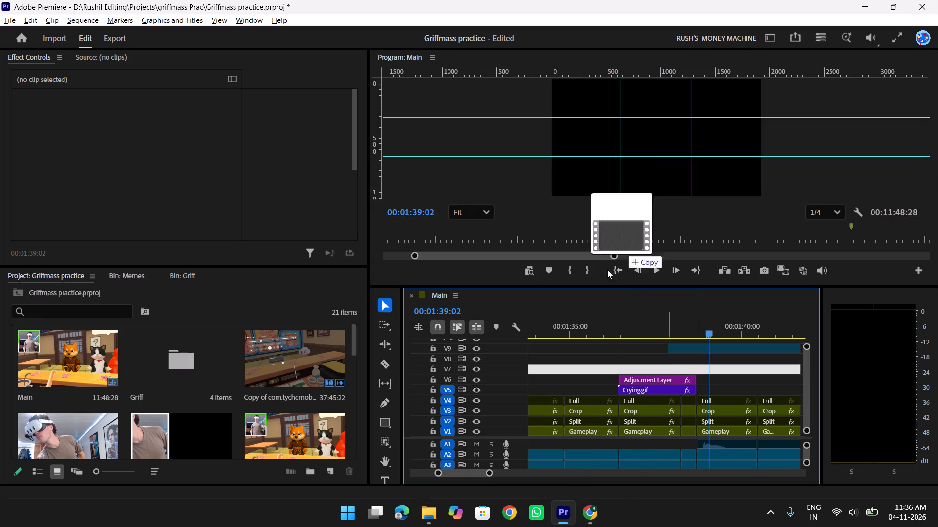
pyautogui.moveTo(607, 270); pyautogui.dragTo(626, 369)
pyautogui.moveTo(661, 366); pyautogui.dragTo(647, 372)
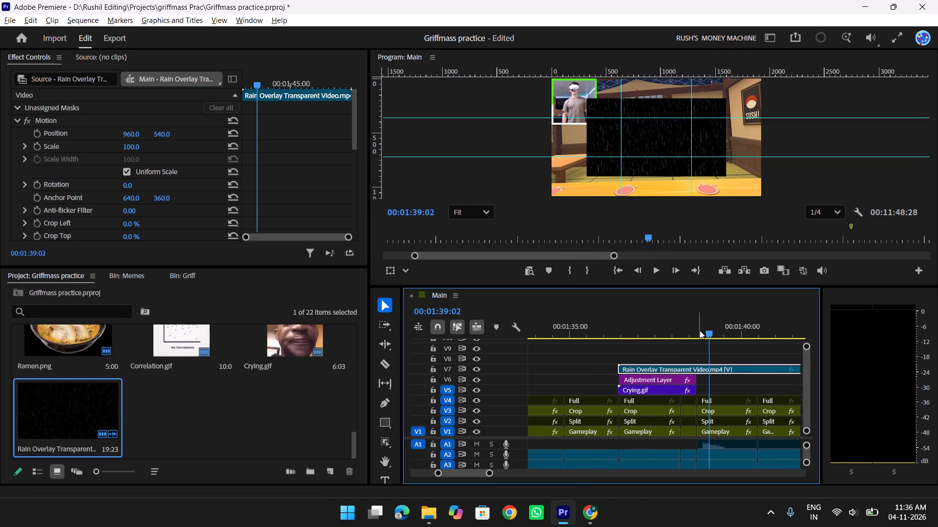
# Cut the rain overlay on V7 at 00:01:38:21 and remove the excess, so it ends with the Adjustment Layer.
pyautogui.moveTo(700, 330); pyautogui.dragTo(628, 345)
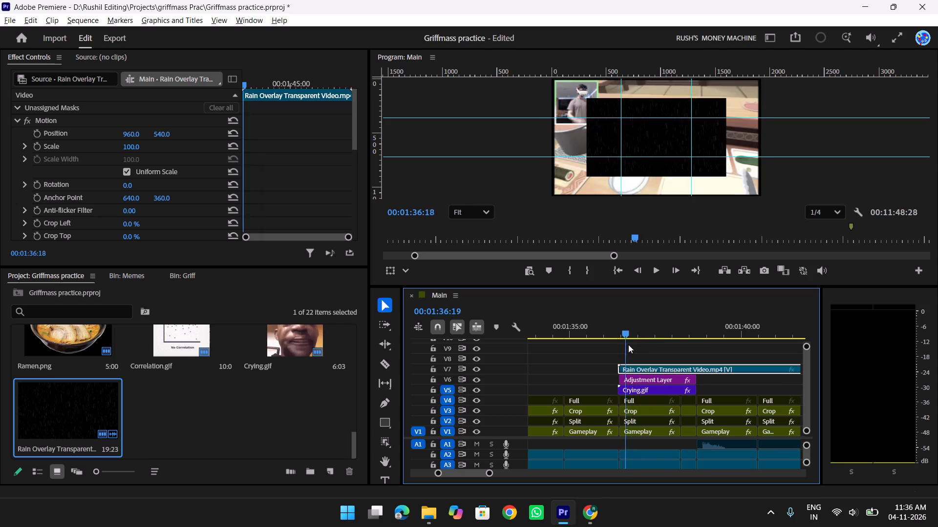
pyautogui.moveTo(628, 345); pyautogui.dragTo(701, 359)
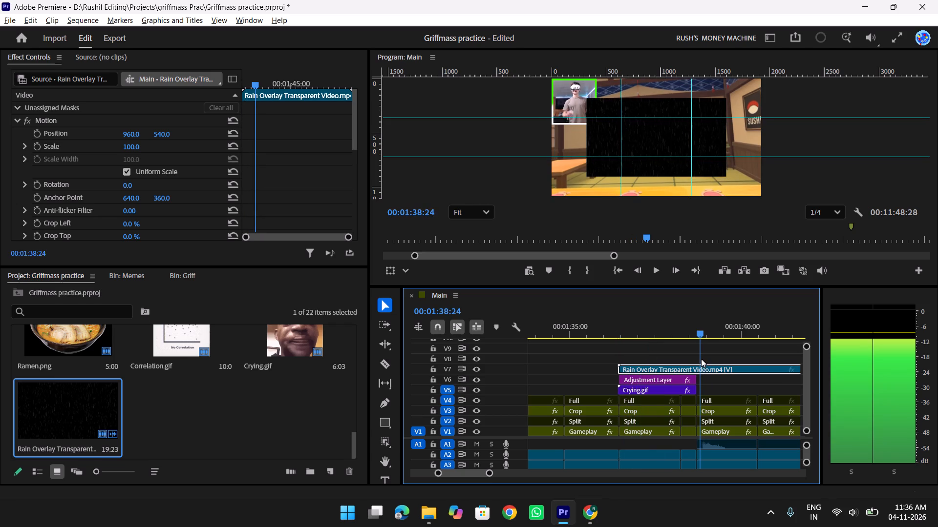
pyautogui.moveTo(701, 359); pyautogui.dragTo(698, 350)
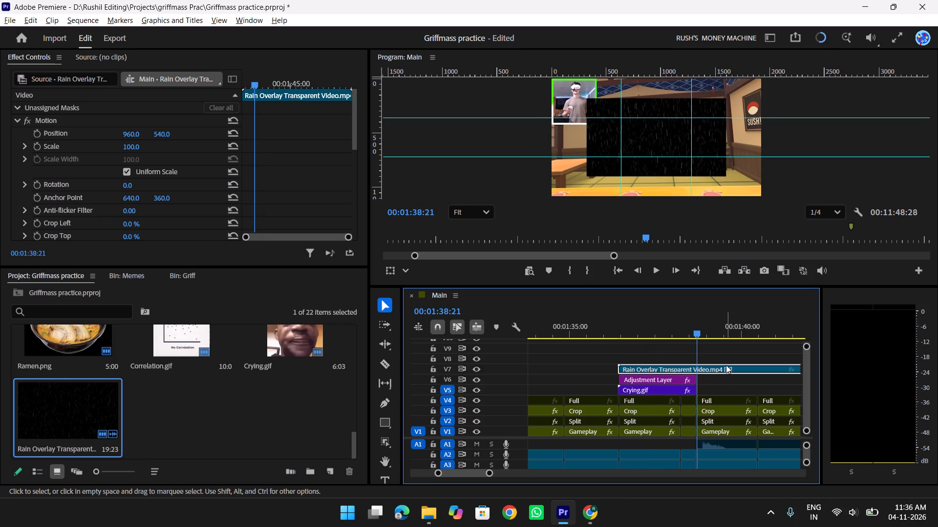
pyautogui.press('w')
pyautogui.click(738, 368)
pyautogui.press('Delete')
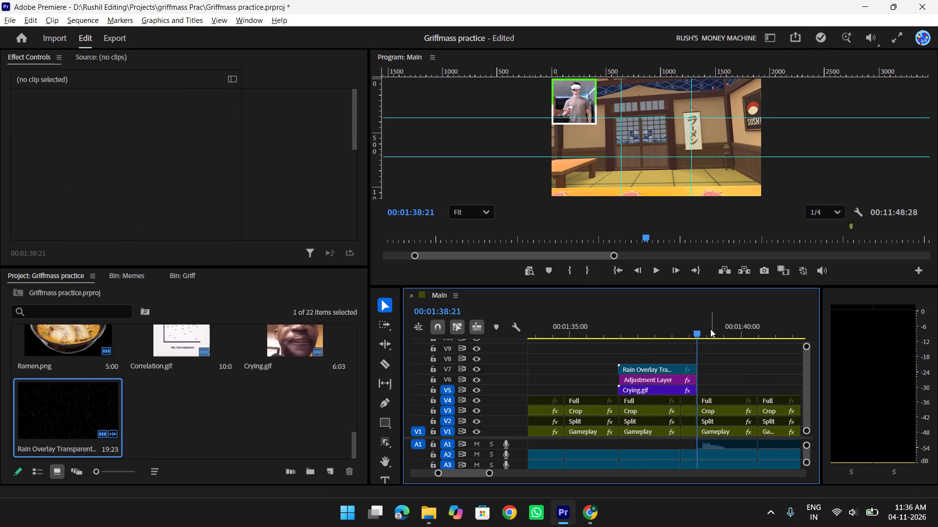
# Swap the layer order so the rain overlay sits on V6 above Crying.gif and the Adjustment Layer sits on V7.
pyautogui.moveTo(688, 333); pyautogui.dragTo(611, 329)
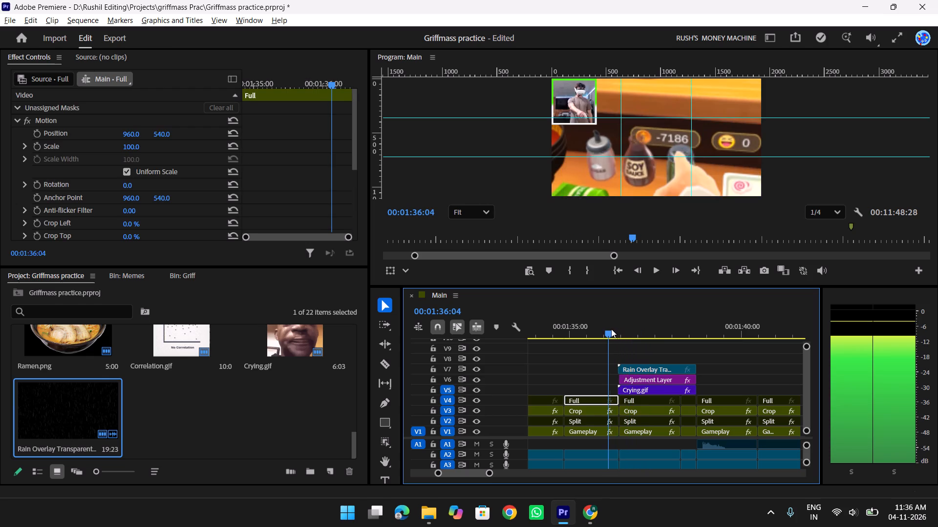
pyautogui.moveTo(611, 329); pyautogui.dragTo(642, 330)
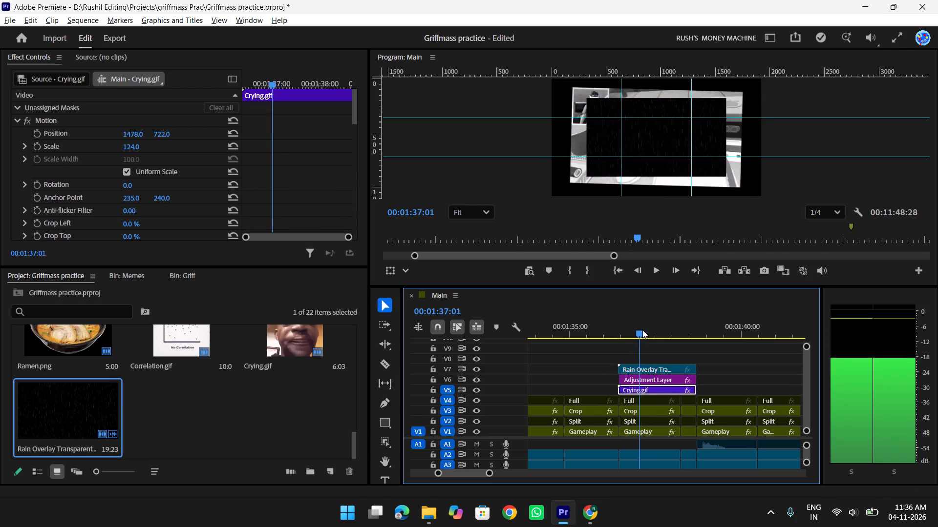
pyautogui.moveTo(642, 330); pyautogui.dragTo(651, 335)
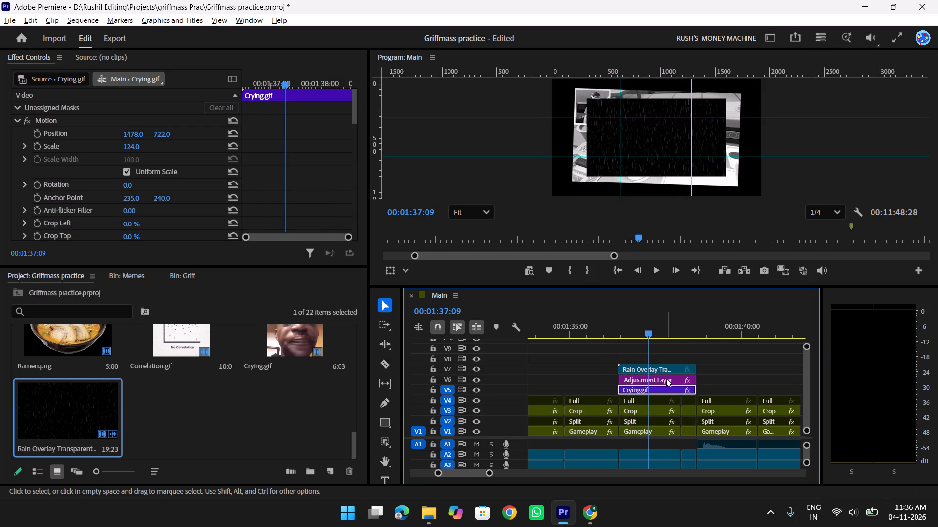
pyautogui.moveTo(664, 380); pyautogui.dragTo(666, 356)
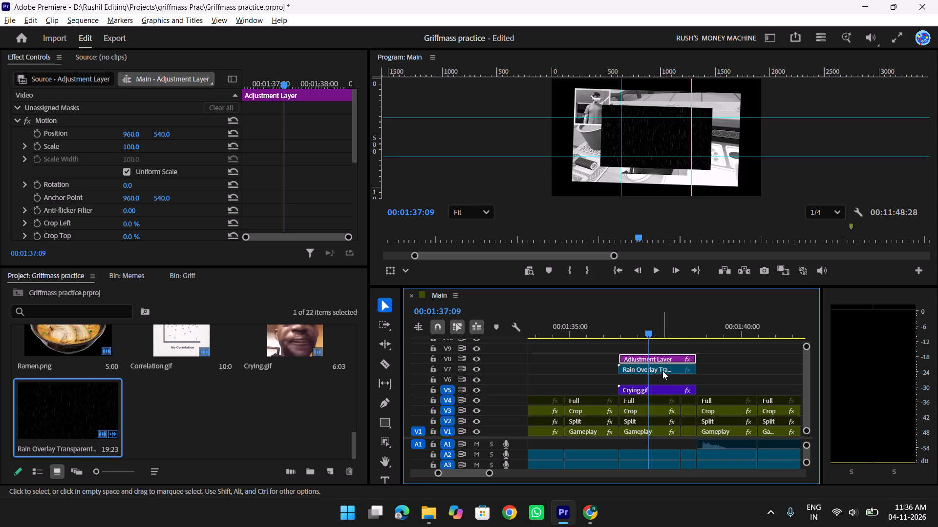
pyautogui.moveTo(664, 368); pyautogui.dragTo(661, 378)
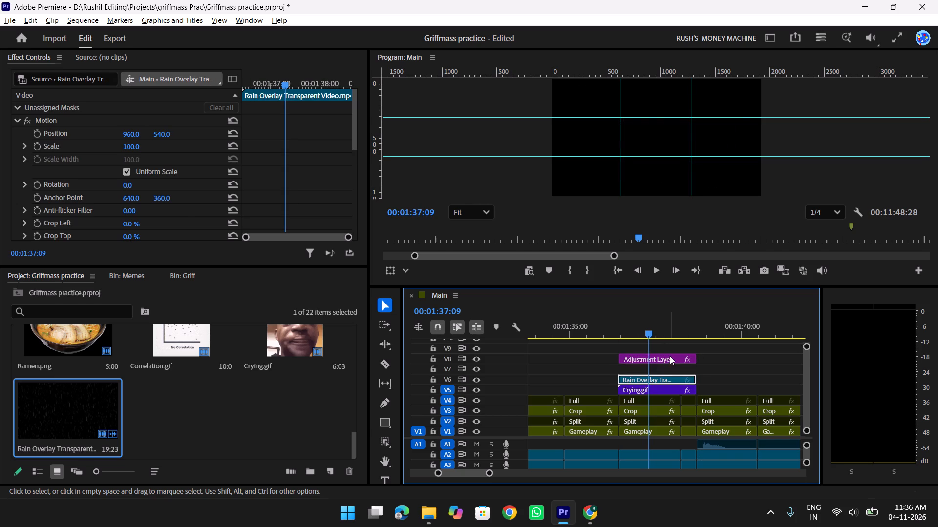
pyautogui.moveTo(670, 353); pyautogui.dragTo(663, 370)
pyautogui.moveTo(662, 360); pyautogui.dragTo(661, 360)
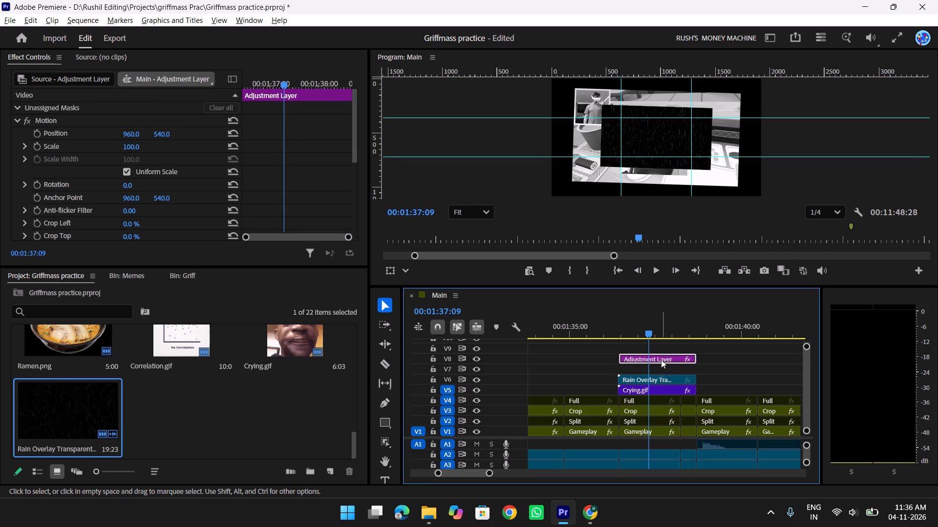
pyautogui.moveTo(661, 360); pyautogui.dragTo(654, 376)
pyautogui.hotkey('ctrl', 'z')
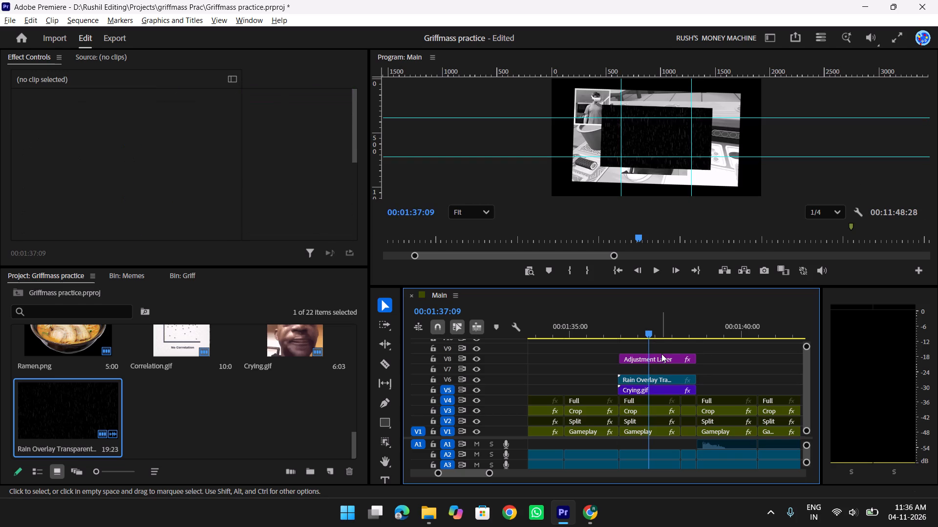
pyautogui.moveTo(661, 356); pyautogui.dragTo(658, 367)
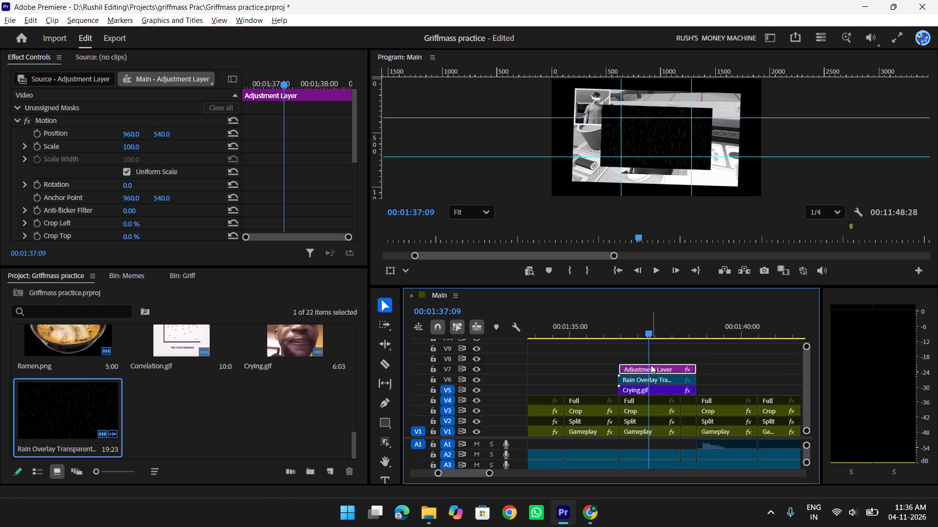
# Shift the Adjustment Layer on V7 slightly earlier so it starts level with the rain overlay and Crying.gif.
pyautogui.moveTo(657, 366); pyautogui.dragTo(652, 367)
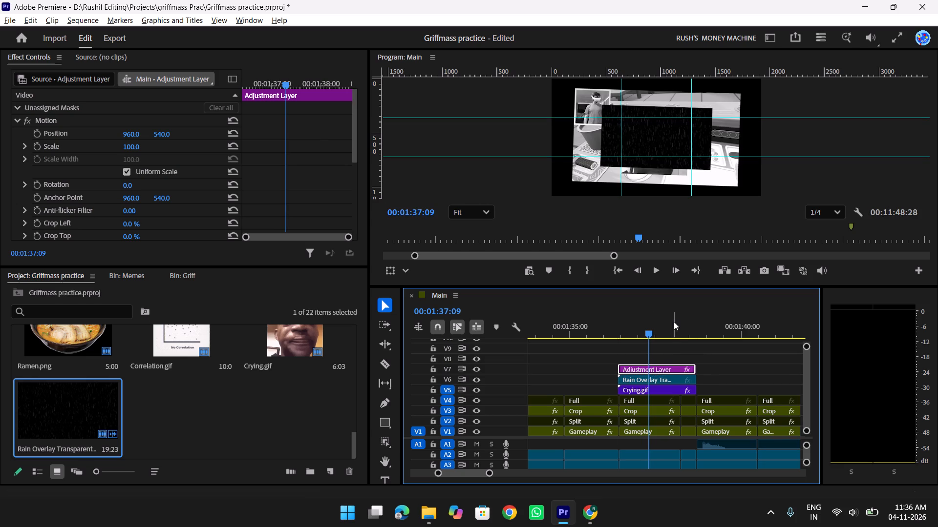
pyautogui.moveTo(673, 322); pyautogui.dragTo(627, 323)
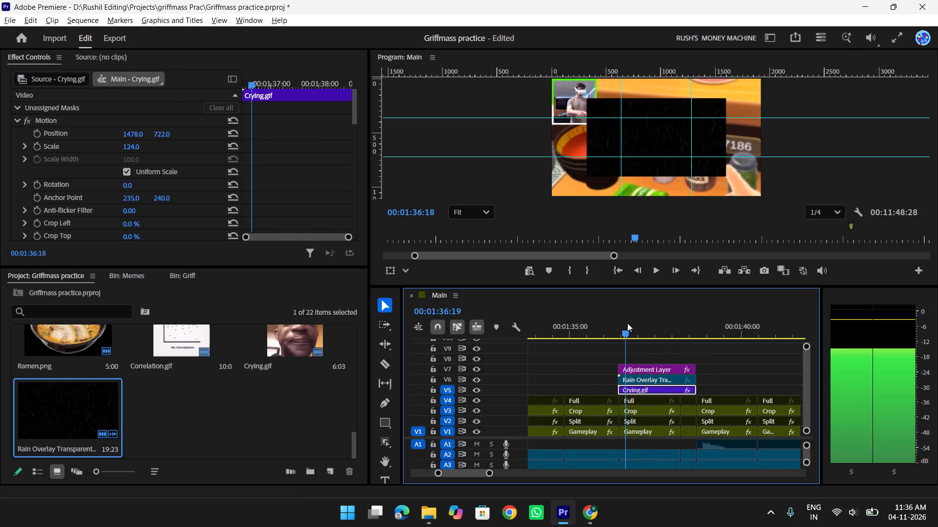
pyautogui.moveTo(627, 323); pyautogui.dragTo(651, 320)
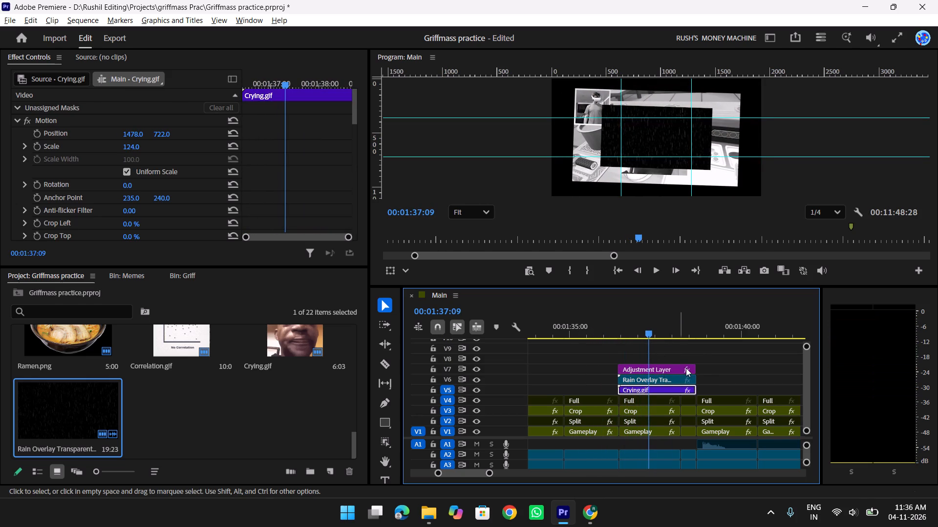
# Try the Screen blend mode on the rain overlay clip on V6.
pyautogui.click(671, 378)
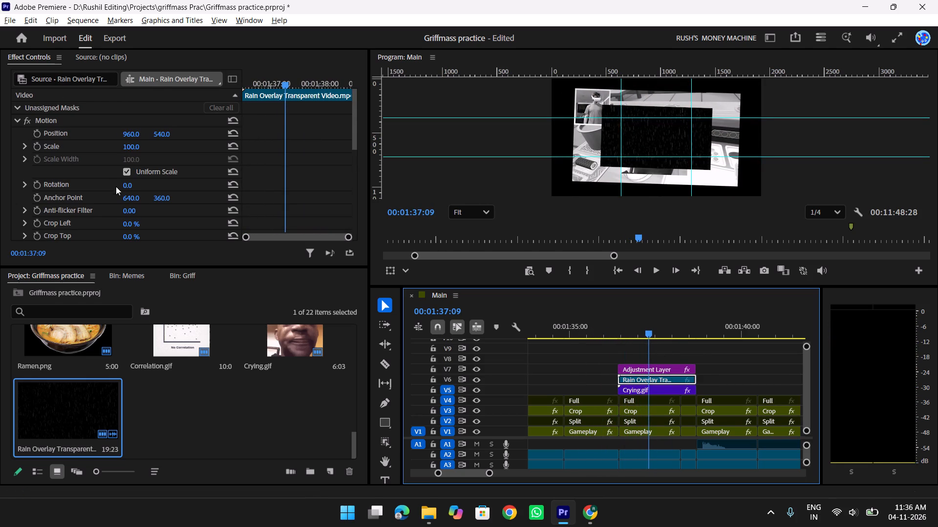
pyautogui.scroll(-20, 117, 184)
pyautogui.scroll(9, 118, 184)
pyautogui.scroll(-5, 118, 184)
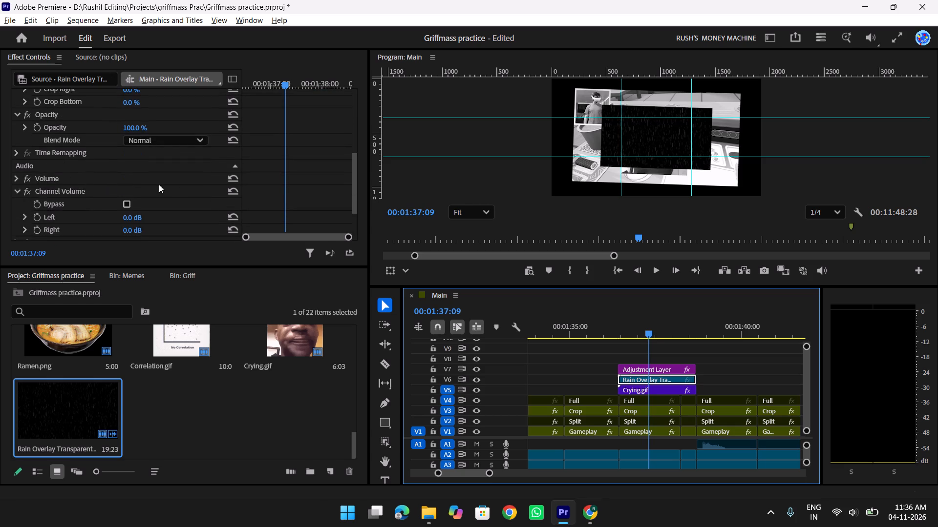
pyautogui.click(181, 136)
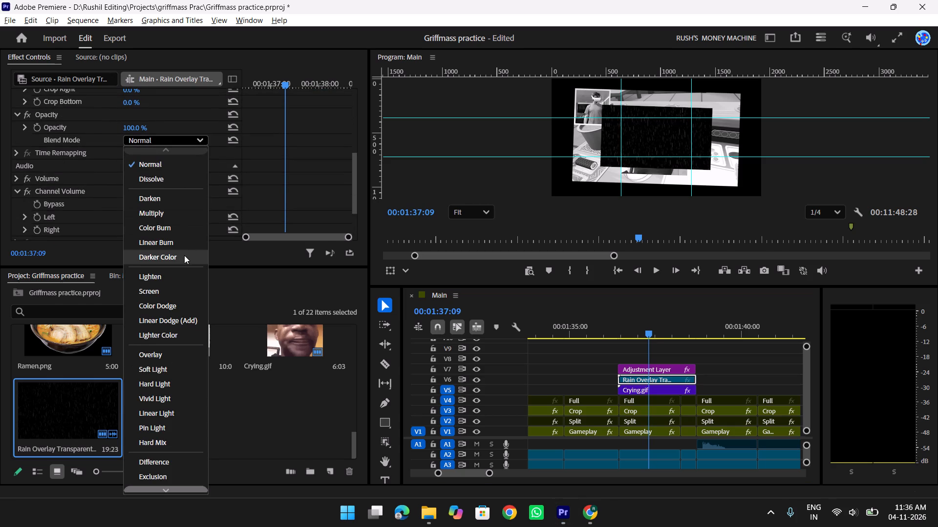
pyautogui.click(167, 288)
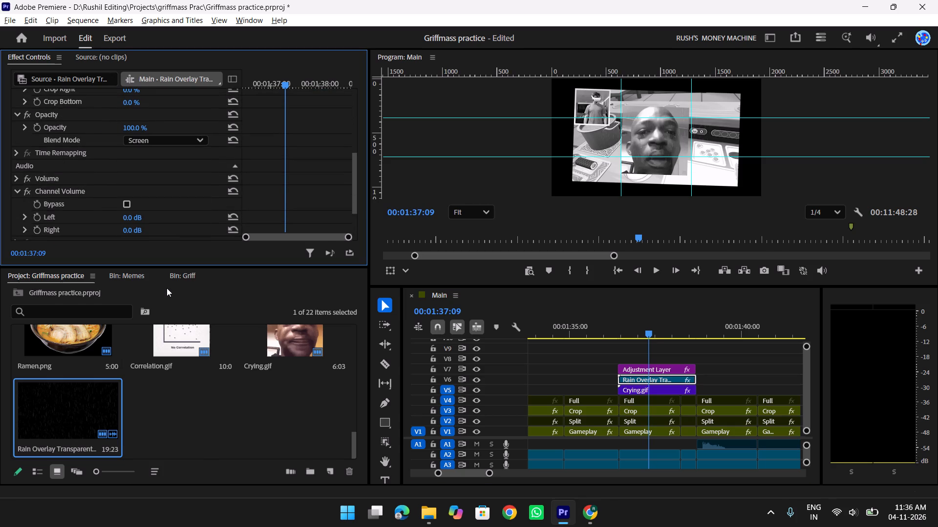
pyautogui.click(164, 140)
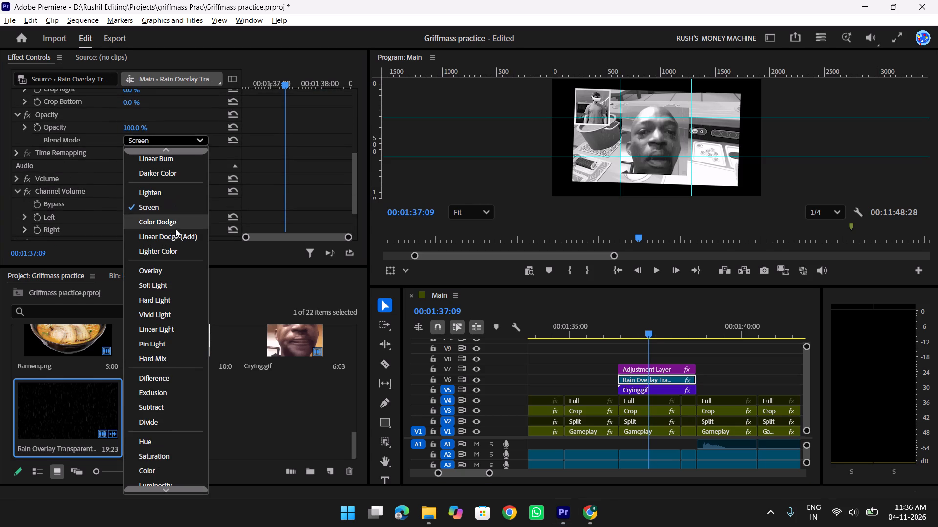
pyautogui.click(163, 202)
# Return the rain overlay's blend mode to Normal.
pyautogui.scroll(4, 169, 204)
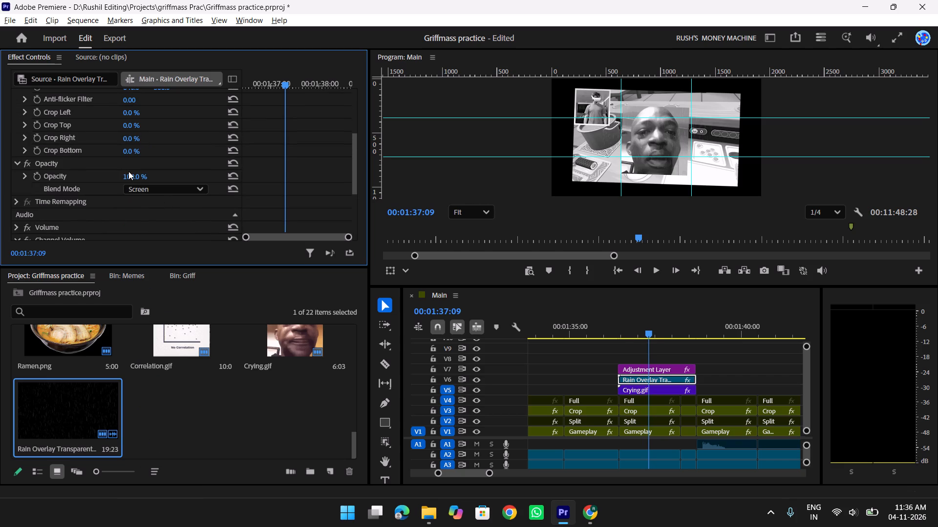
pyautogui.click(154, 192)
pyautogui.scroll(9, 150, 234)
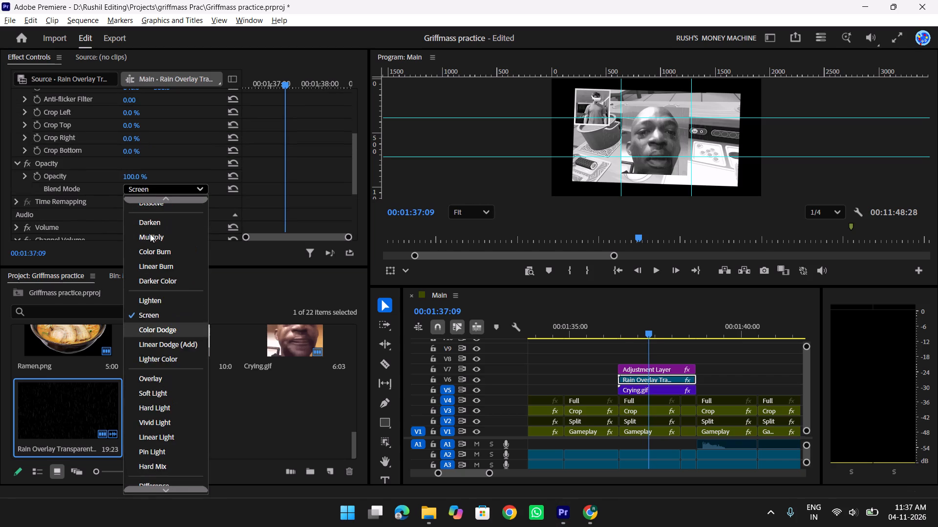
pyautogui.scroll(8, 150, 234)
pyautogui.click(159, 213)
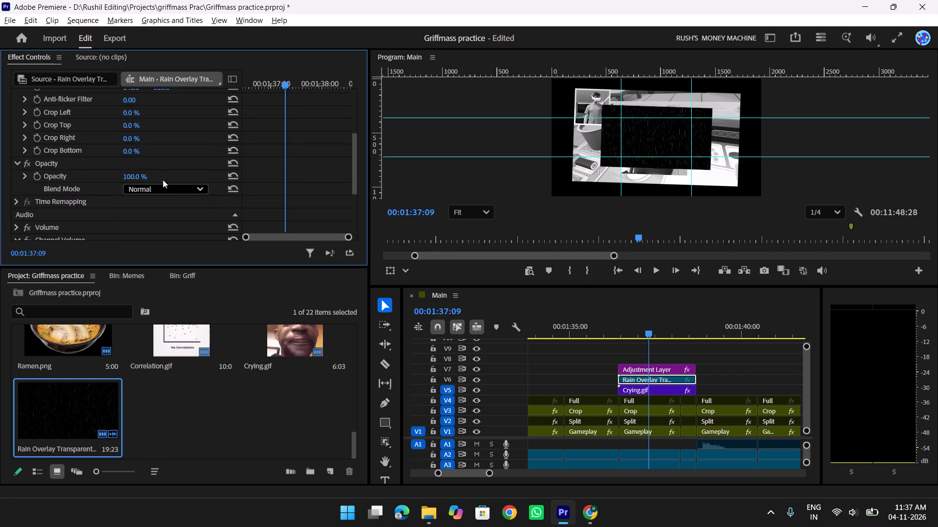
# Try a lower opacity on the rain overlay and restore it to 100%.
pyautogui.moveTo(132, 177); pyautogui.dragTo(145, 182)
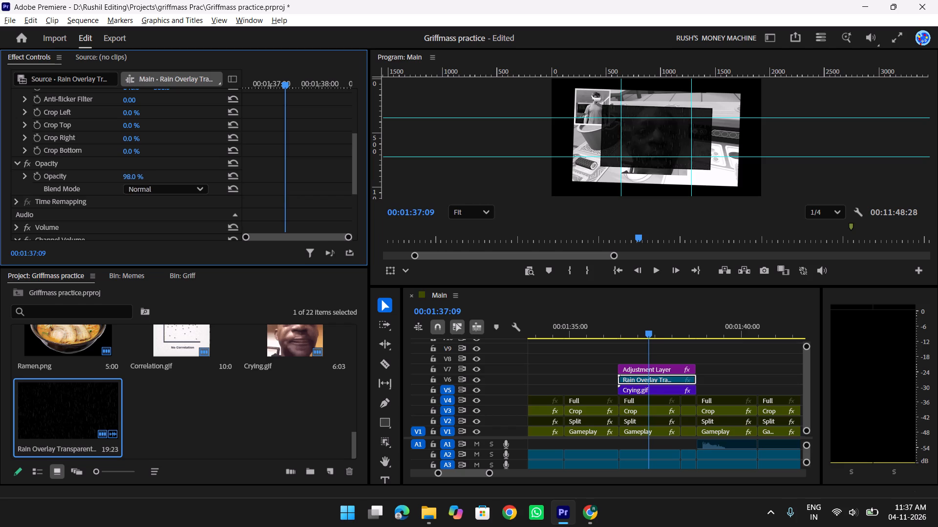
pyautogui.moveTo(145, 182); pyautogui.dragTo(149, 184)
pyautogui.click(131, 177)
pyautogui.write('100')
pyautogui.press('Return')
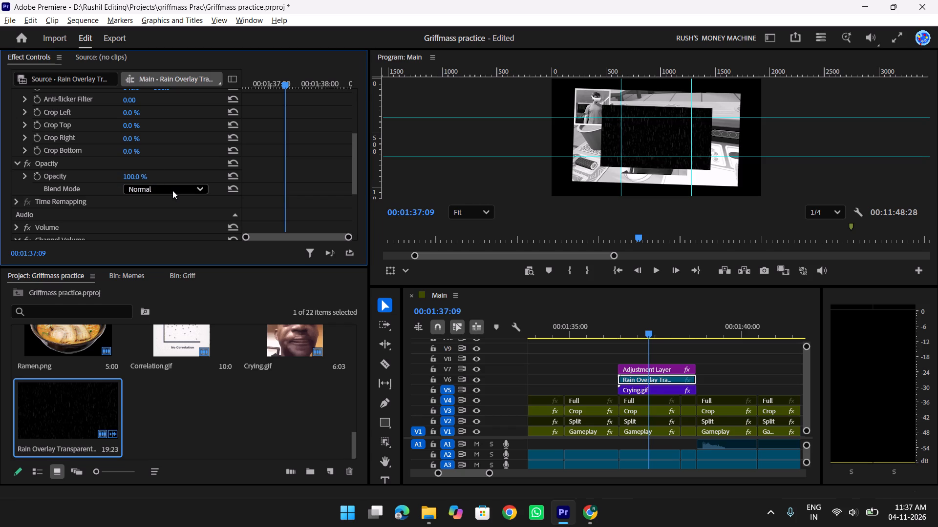
# Enlarge the rain overlay on V6 to a scale of 151 so it covers the whole frame.
pyautogui.scroll(11, 168, 193)
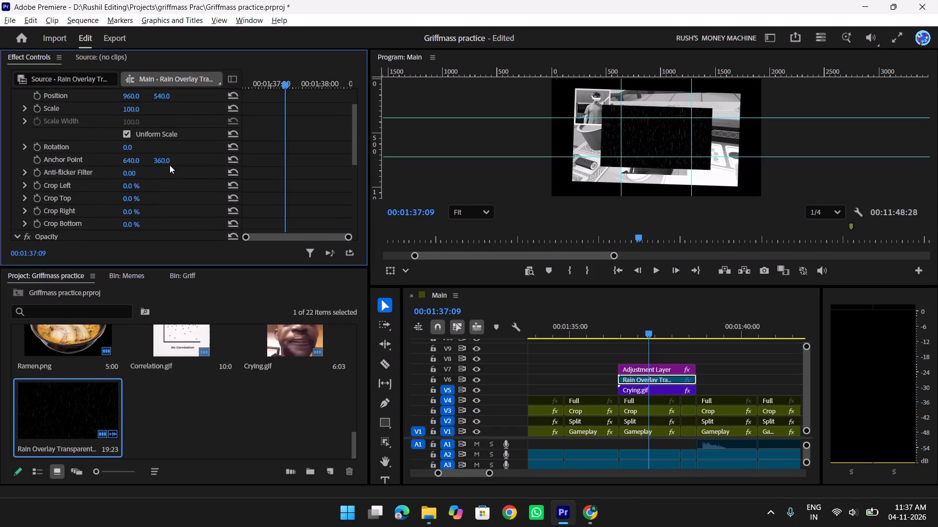
pyautogui.scroll(2, 170, 165)
pyautogui.moveTo(126, 146); pyautogui.dragTo(142, 155)
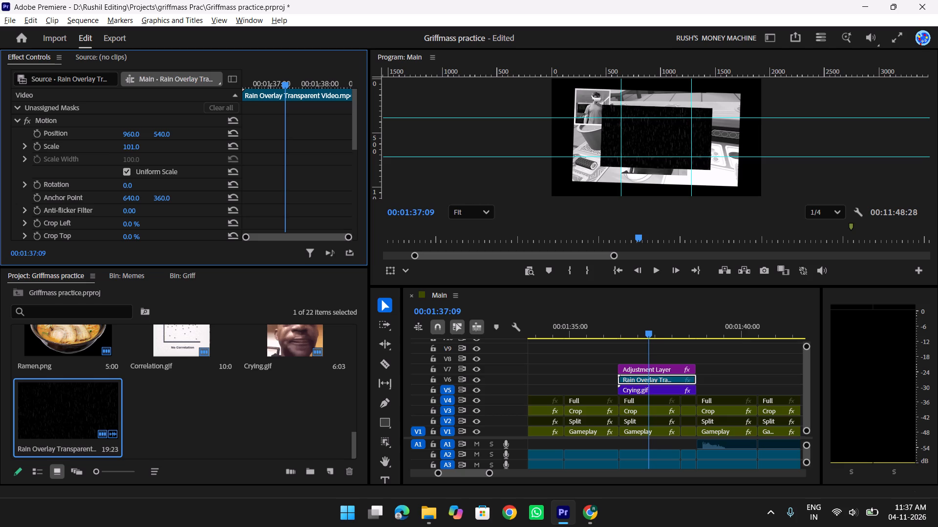
pyautogui.moveTo(142, 155); pyautogui.dragTo(182, 177)
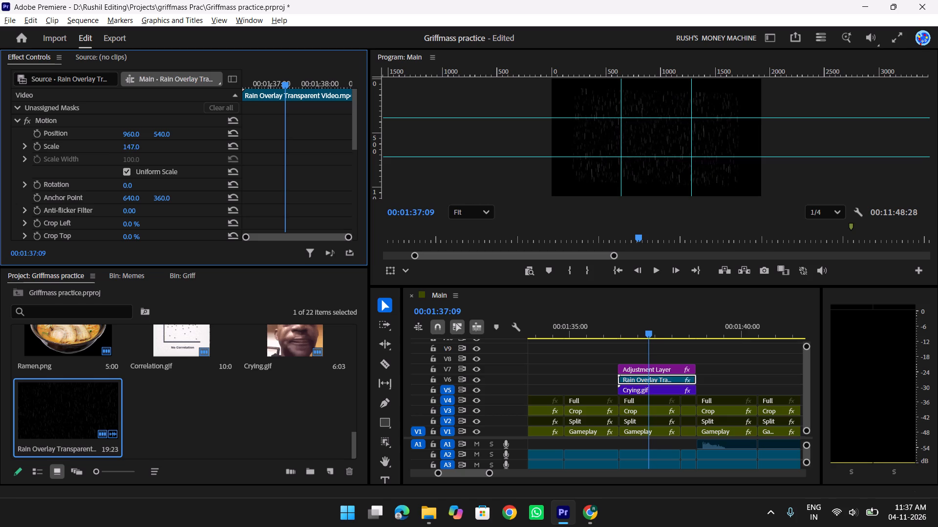
pyautogui.moveTo(182, 177); pyautogui.dragTo(178, 180)
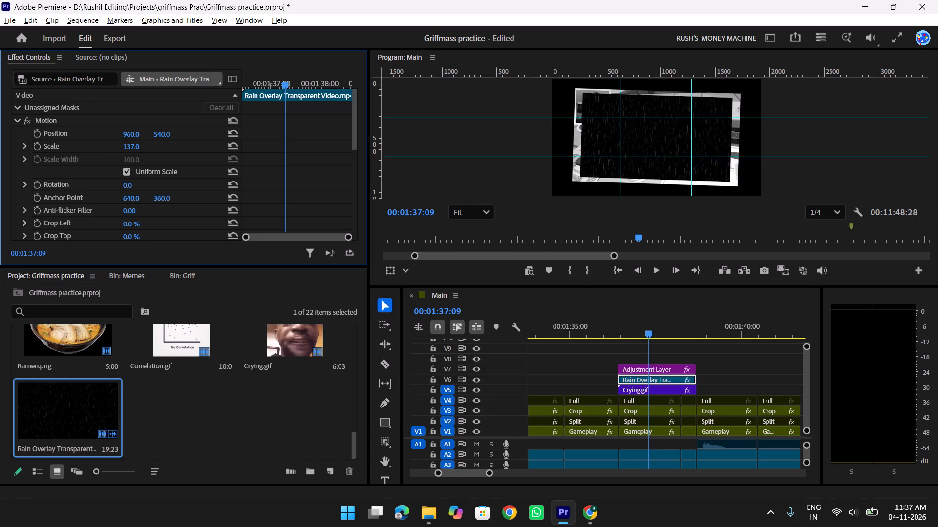
pyautogui.moveTo(178, 180); pyautogui.dragTo(180, 180)
pyautogui.click(127, 146)
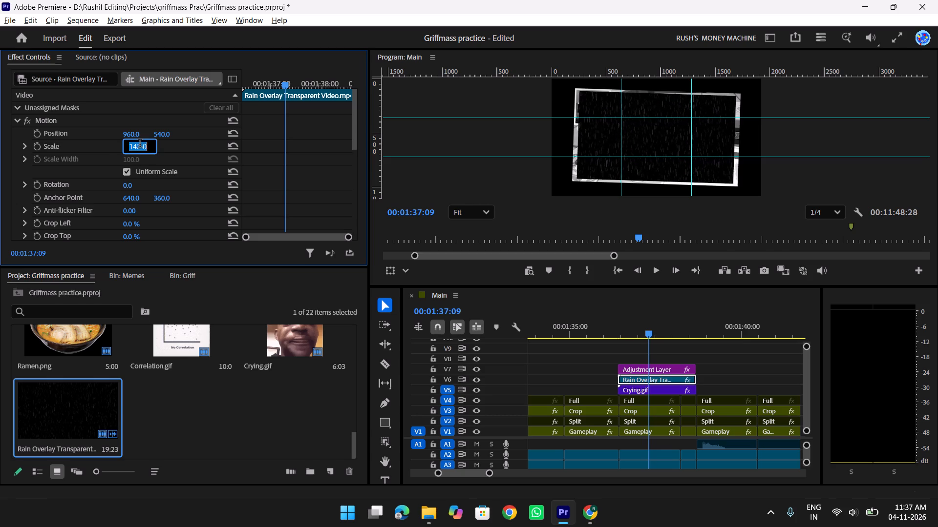
pyautogui.press('Up')
pyautogui.press('Up')
pyautogui.press('Up')
pyautogui.press('Up')
pyautogui.press('Up')
pyautogui.press('Up')
pyautogui.press('Up')
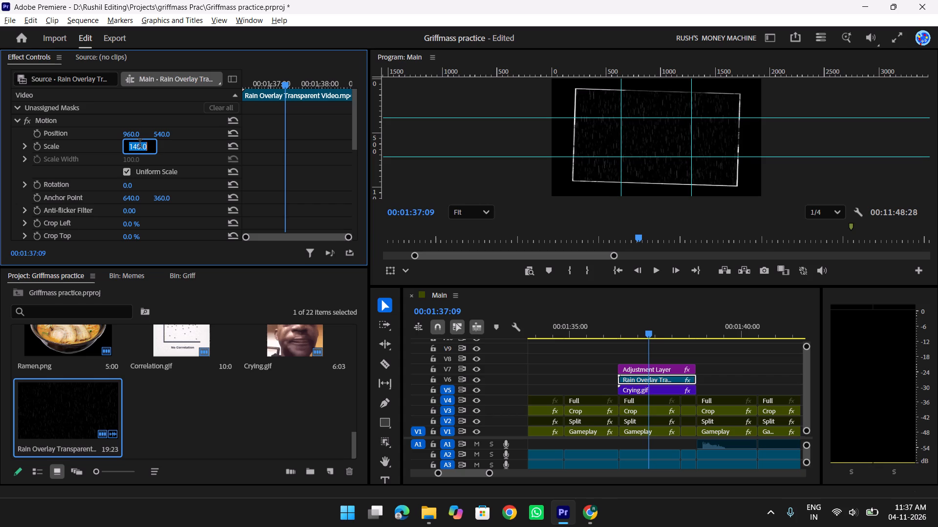
pyautogui.press('Up')
pyautogui.press('Up')
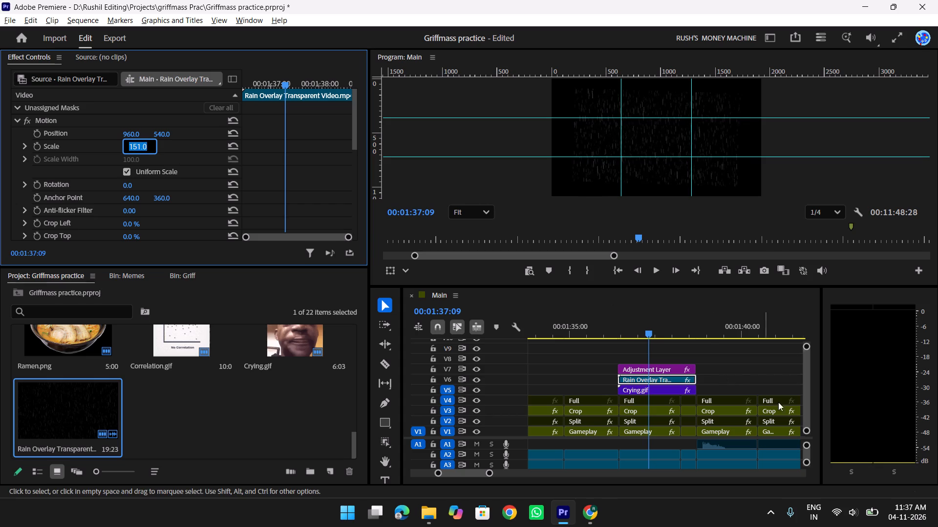
# Set the V6 rain overlay's blend mode to Screen.
pyautogui.click(735, 385)
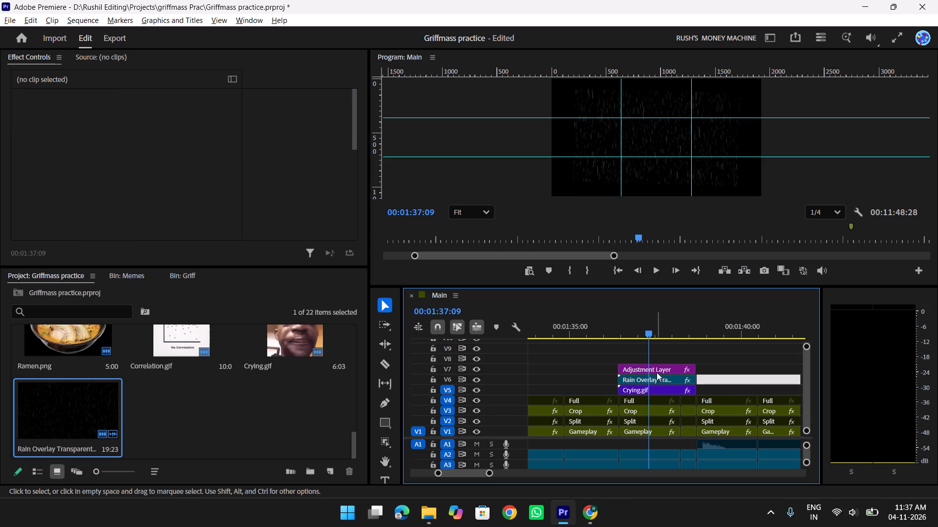
pyautogui.click(662, 381)
pyautogui.scroll(-12, 142, 184)
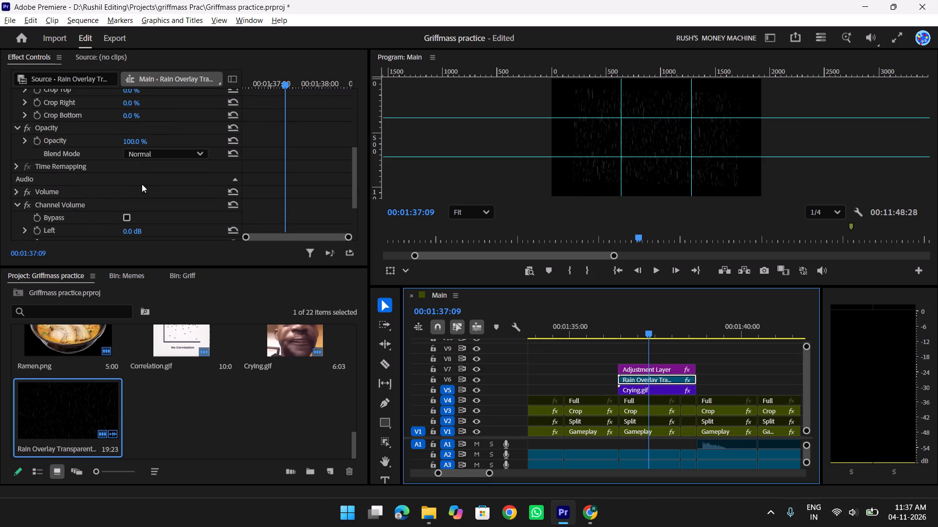
pyautogui.click(151, 153)
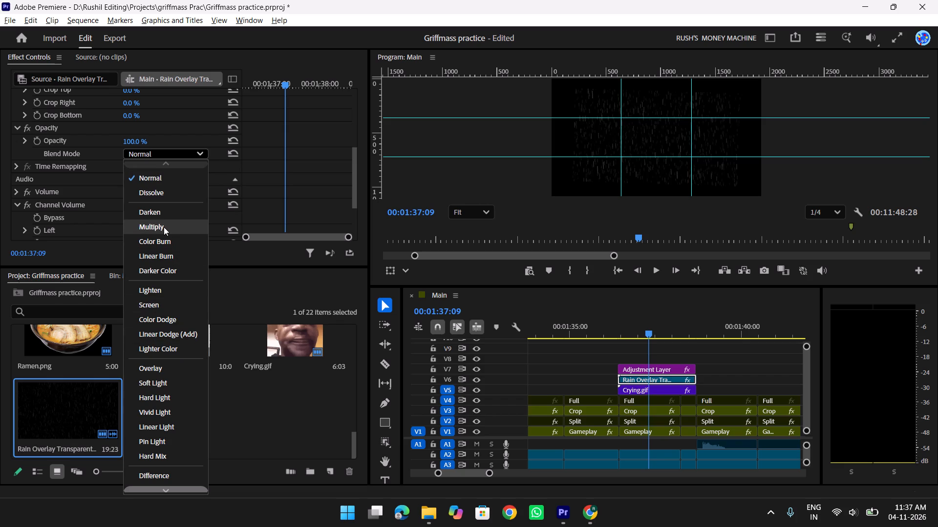
pyautogui.click(160, 306)
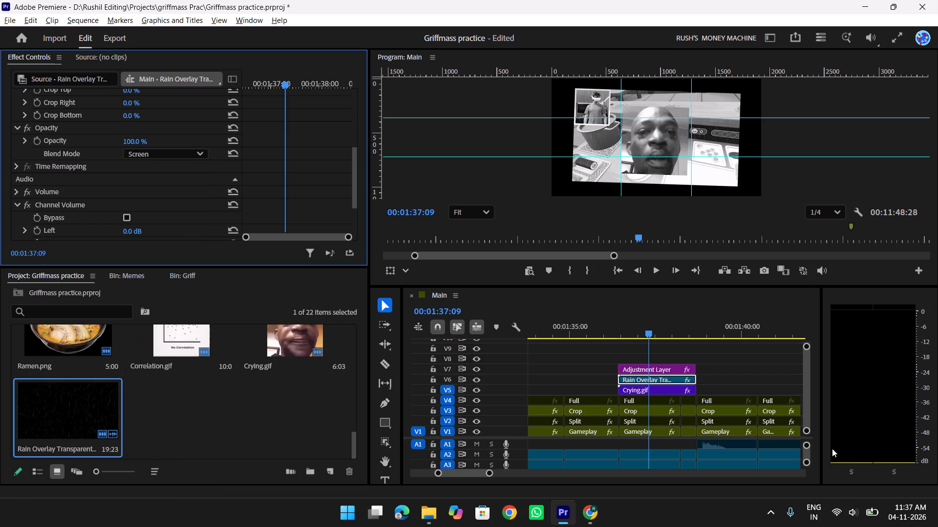
# Play back the sad moment from 00:01:36:04 to check the blended rain overlay.
pyautogui.moveTo(650, 329); pyautogui.dragTo(609, 329)
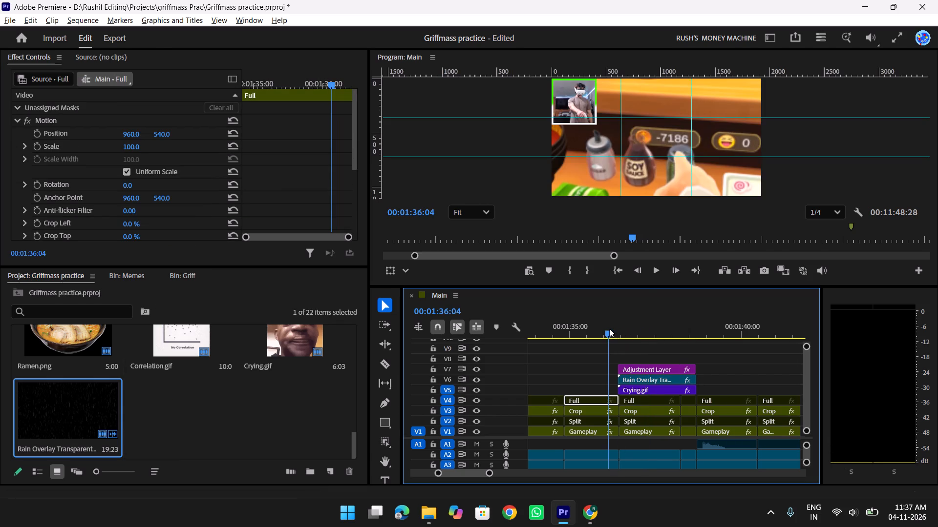
pyautogui.press('space')
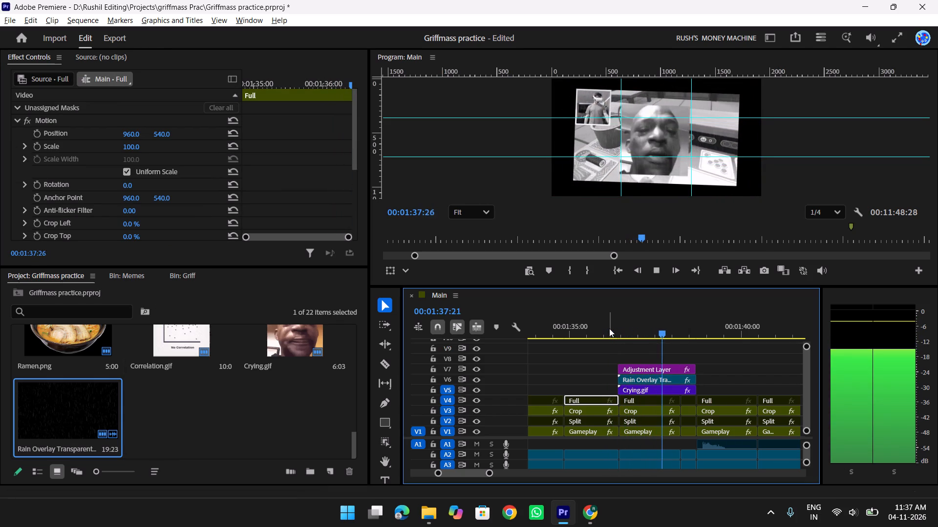
pyautogui.press('space')
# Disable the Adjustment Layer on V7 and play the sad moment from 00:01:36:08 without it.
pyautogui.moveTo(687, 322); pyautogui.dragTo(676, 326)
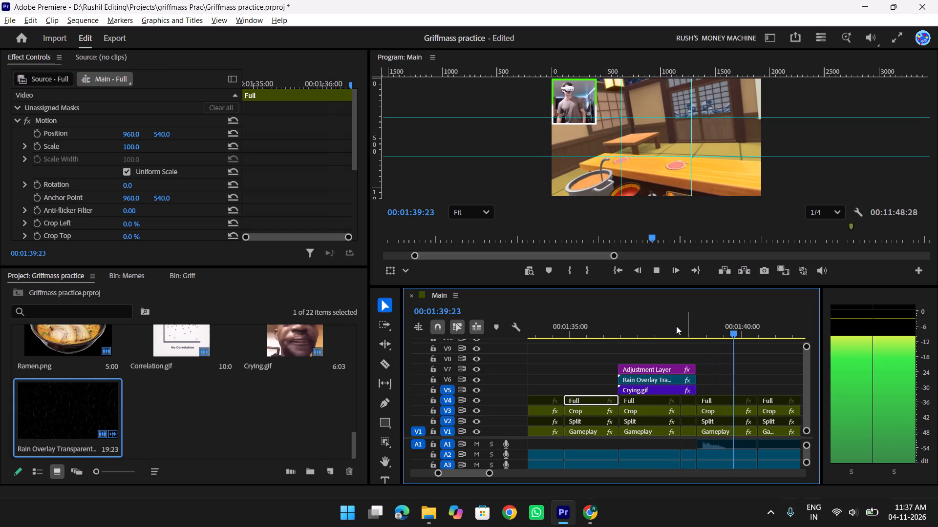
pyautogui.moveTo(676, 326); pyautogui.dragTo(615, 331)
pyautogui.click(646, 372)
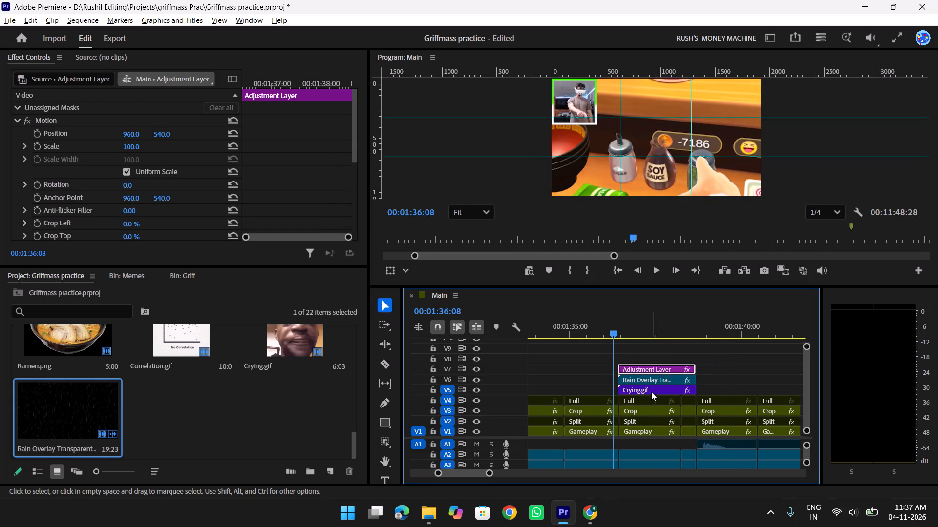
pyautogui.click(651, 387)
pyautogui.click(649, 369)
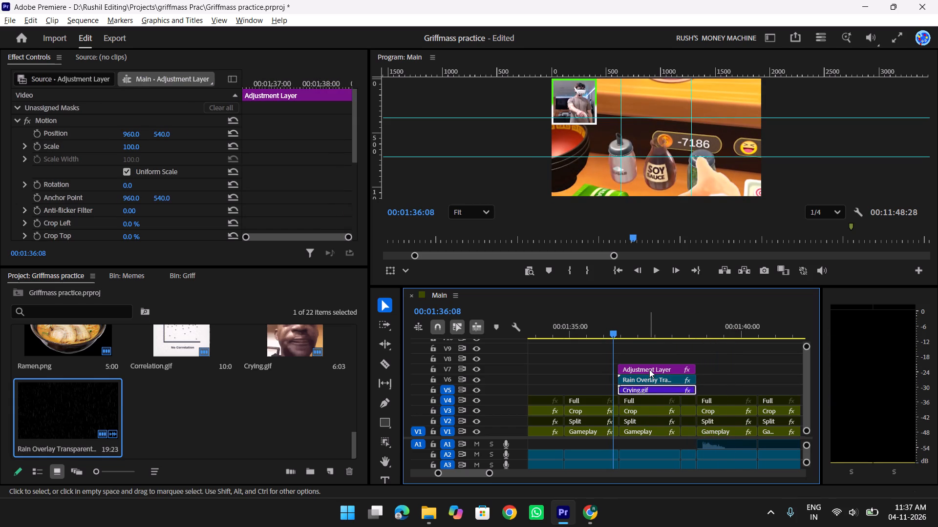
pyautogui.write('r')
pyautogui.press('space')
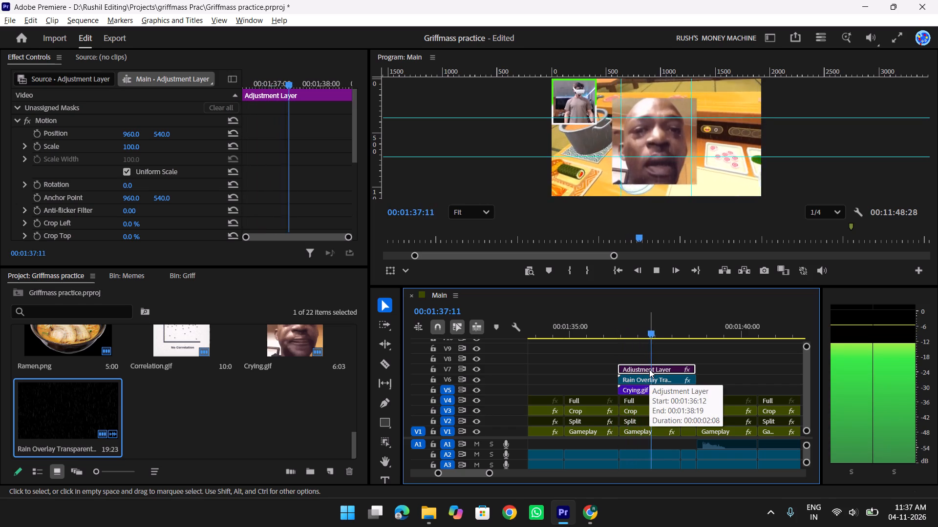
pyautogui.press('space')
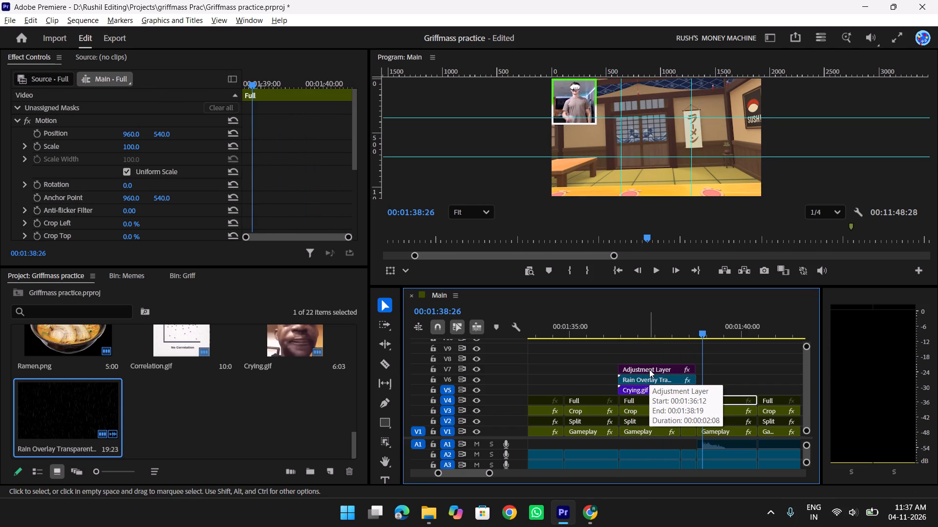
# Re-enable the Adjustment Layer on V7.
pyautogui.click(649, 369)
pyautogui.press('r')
# Play the sad moment in full screen from shortly before the Adjustment Layer to review the rain and Crying.gif.
pyautogui.moveTo(704, 326); pyautogui.dragTo(656, 327)
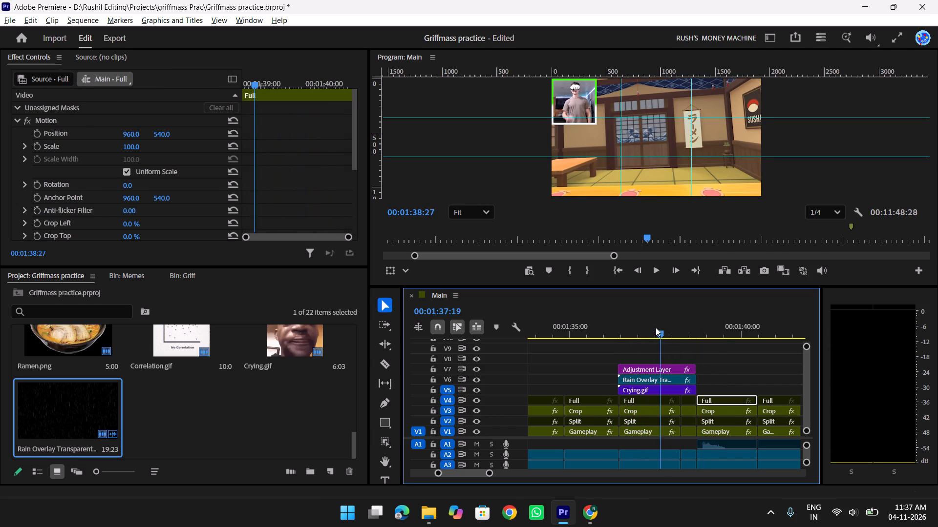
pyautogui.moveTo(656, 327); pyautogui.dragTo(593, 327)
pyautogui.write('f')
pyautogui.press('space')
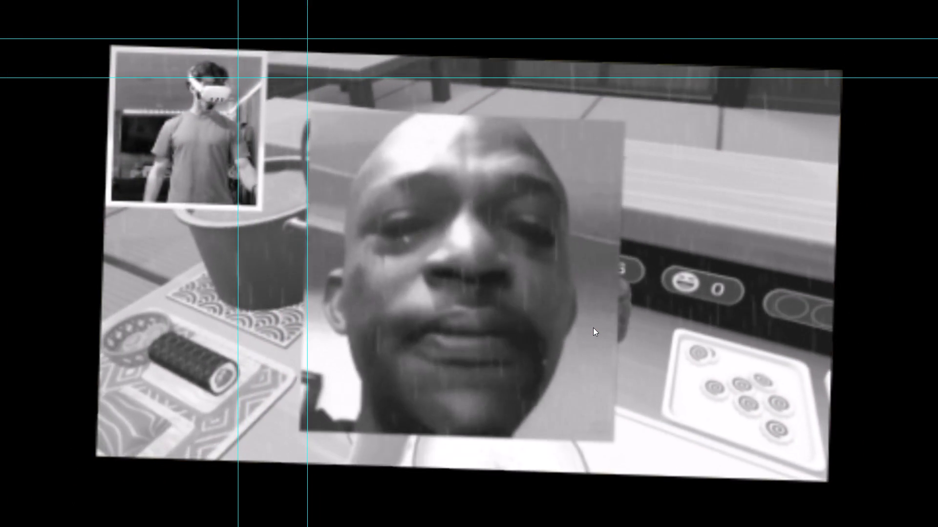
pyautogui.press('space')
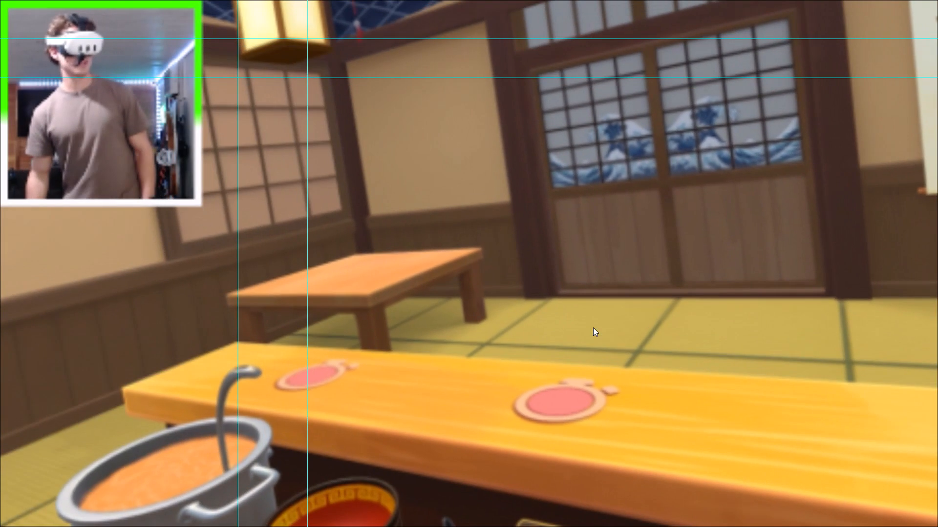
# On the V7 Adjustment Layer, set the Transform effect's ending Scale keyframe at 00:01:37:25 to 90.
pyautogui.press('f')
pyautogui.moveTo(723, 318); pyautogui.dragTo(649, 326)
pyautogui.click(672, 367)
pyautogui.scroll(-3, 281, 164)
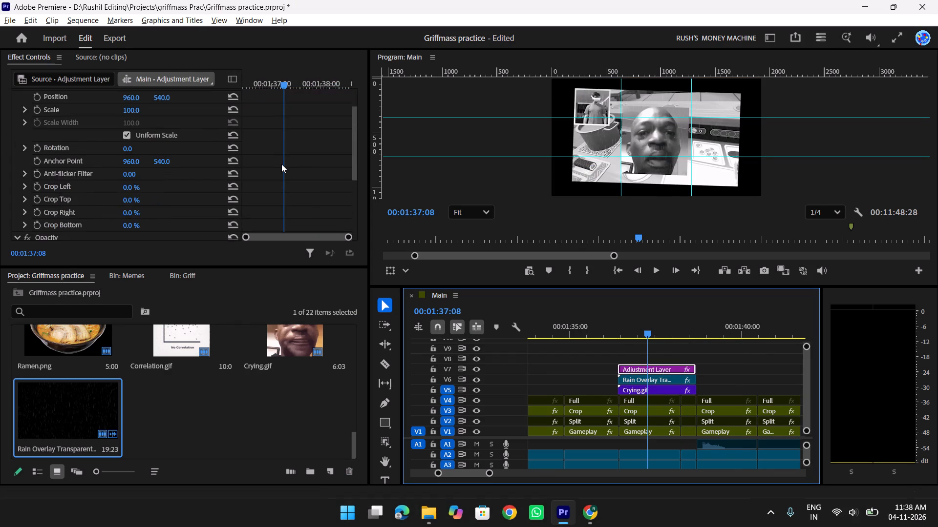
pyautogui.scroll(-18, 281, 164)
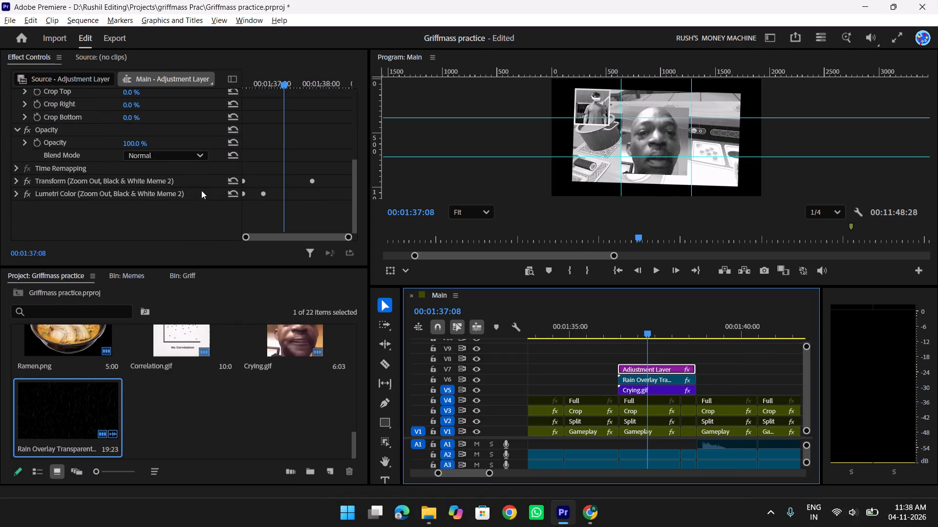
pyautogui.click(16, 183)
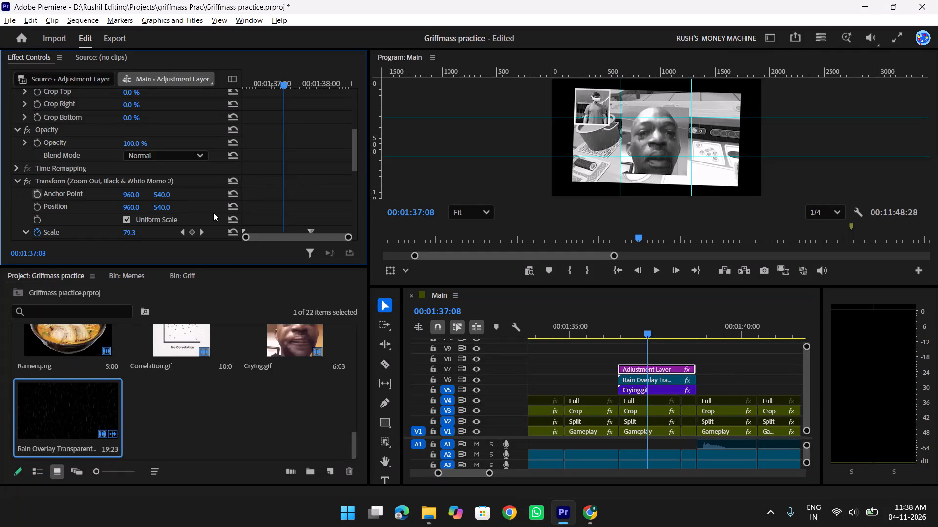
pyautogui.scroll(-11, 214, 206)
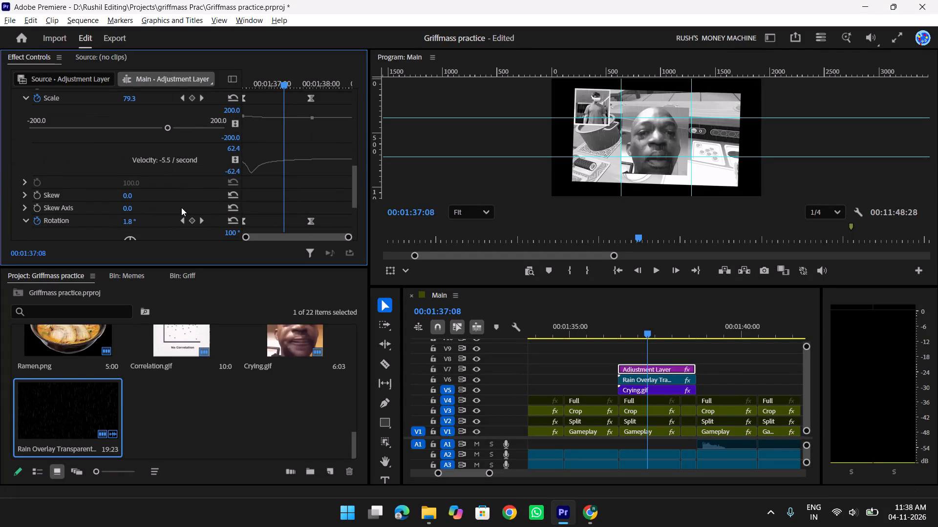
pyautogui.scroll(3, 181, 207)
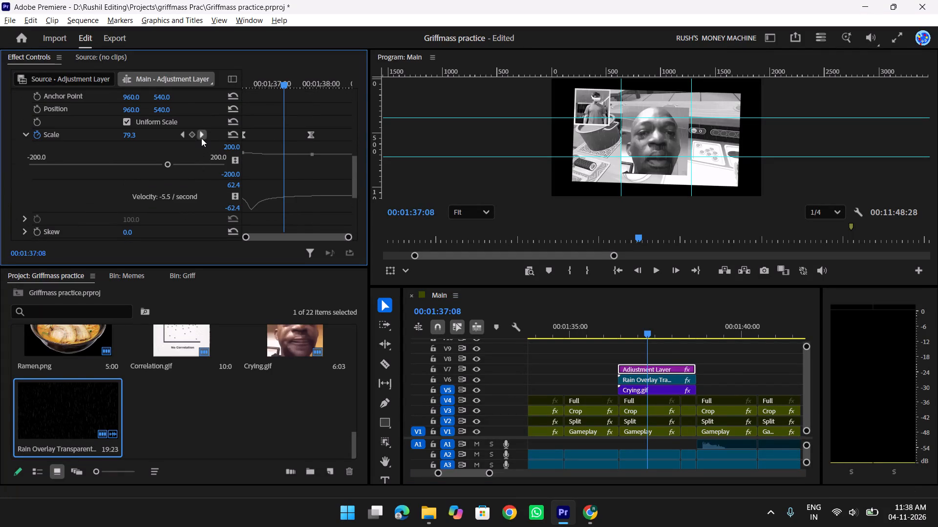
pyautogui.click(201, 138)
pyautogui.click(135, 136)
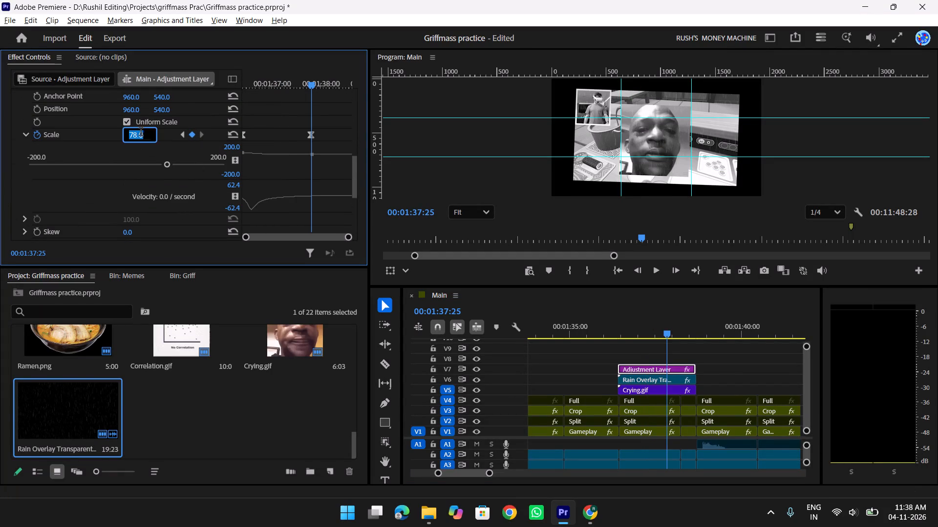
pyautogui.press('8')
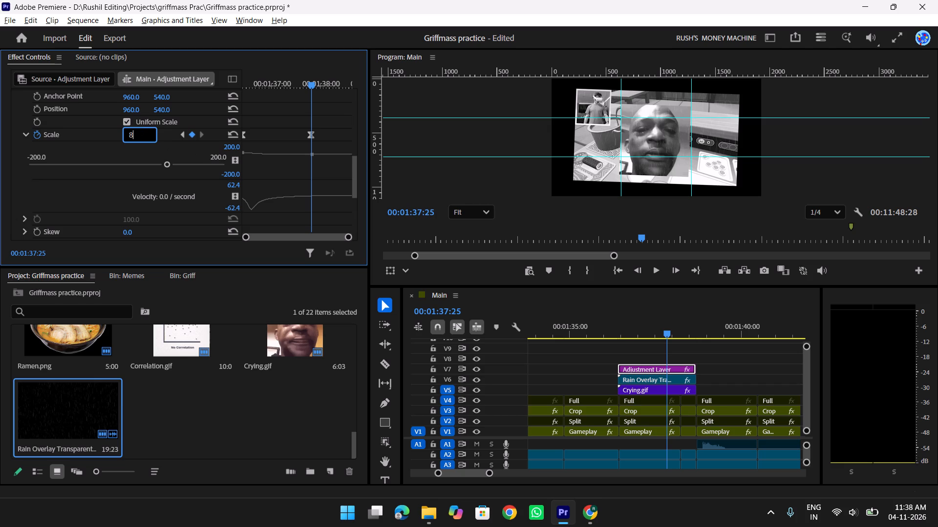
pyautogui.press('BackSpace')
pyautogui.press('9')
pyautogui.press('Right')
pyautogui.press('0')
pyautogui.press('Return')
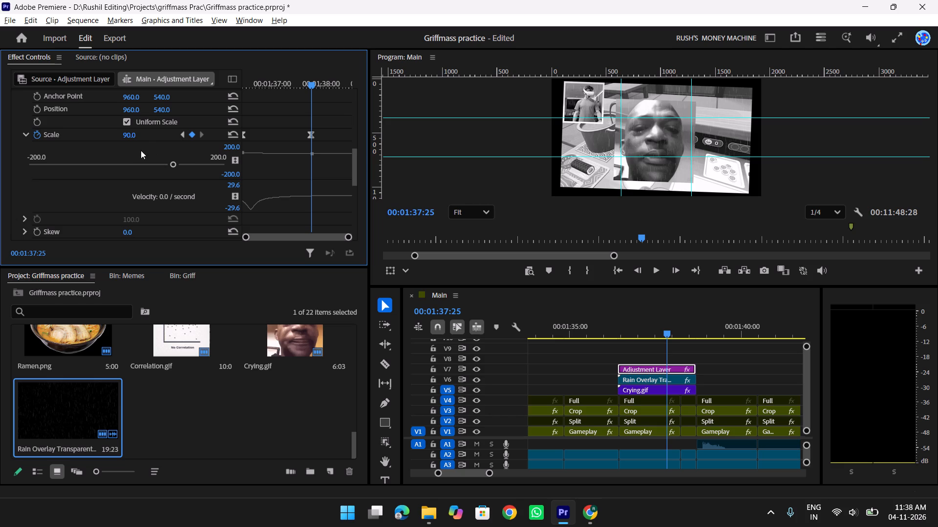
# Try a Scale of 85 at the same Transform keyframe and settle on 89.
pyautogui.click(134, 133)
pyautogui.write('85')
pyautogui.press('Return')
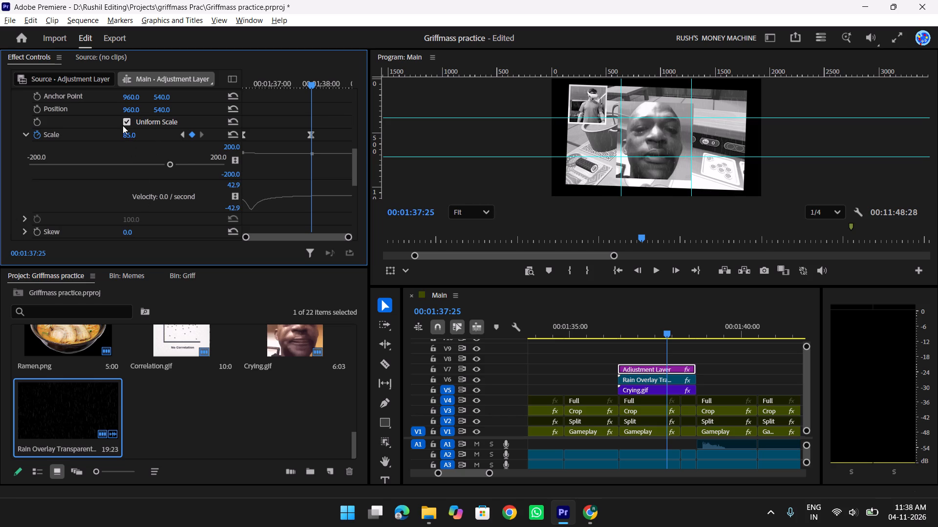
pyautogui.click(125, 136)
pyautogui.write('89')
pyautogui.press('Return')
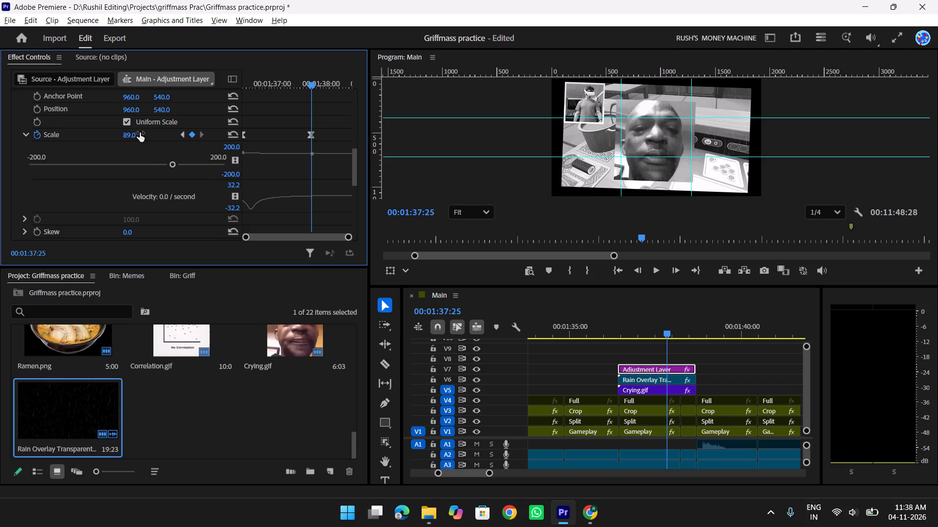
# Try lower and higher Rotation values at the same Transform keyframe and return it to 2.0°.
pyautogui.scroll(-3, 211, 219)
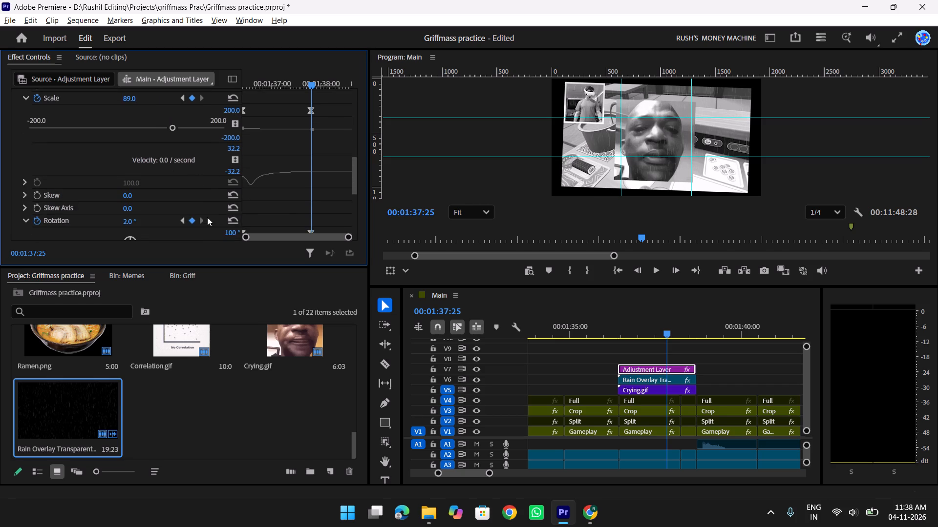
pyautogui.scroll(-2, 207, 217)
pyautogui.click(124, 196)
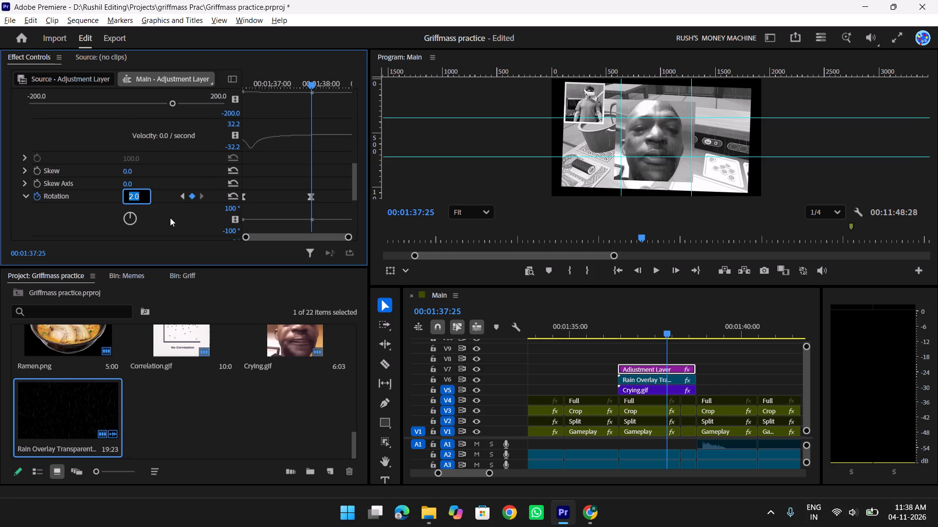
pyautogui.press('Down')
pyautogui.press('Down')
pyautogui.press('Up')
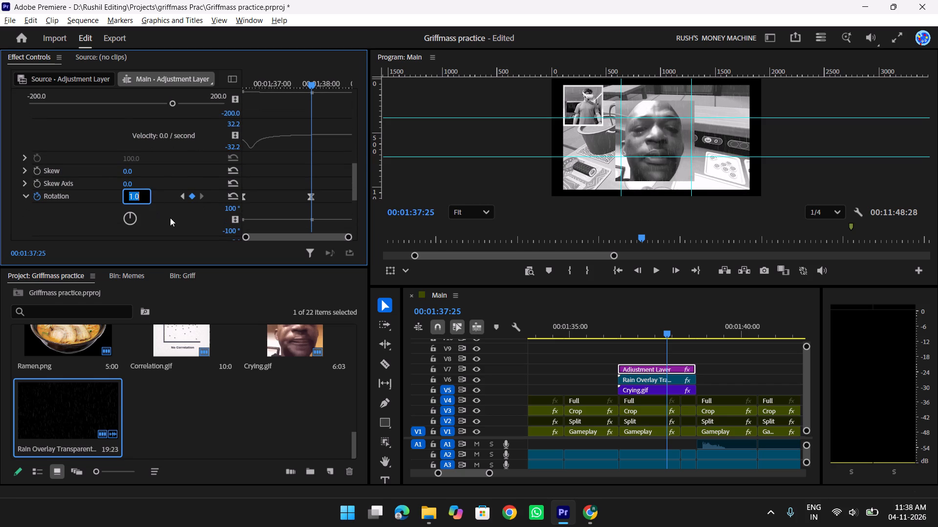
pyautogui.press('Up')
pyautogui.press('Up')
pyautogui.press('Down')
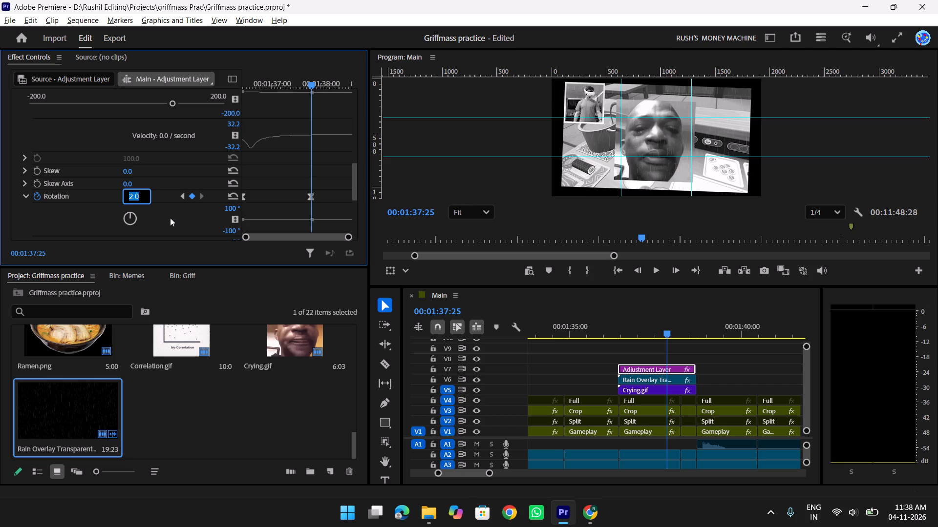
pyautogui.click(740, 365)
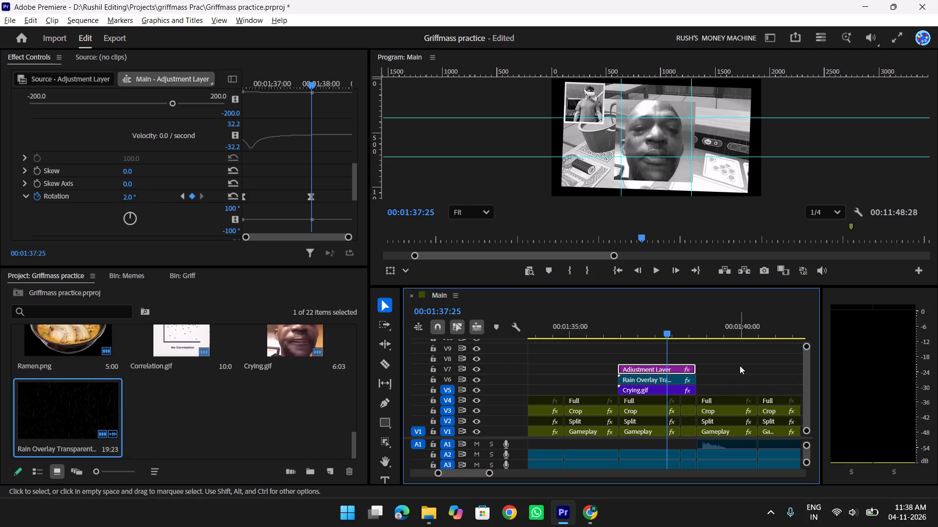
# Play the sad moment from shortly before the Adjustment Layer to check the adjusted zoom-out.
pyautogui.moveTo(664, 330); pyautogui.dragTo(599, 330)
pyautogui.press('space')
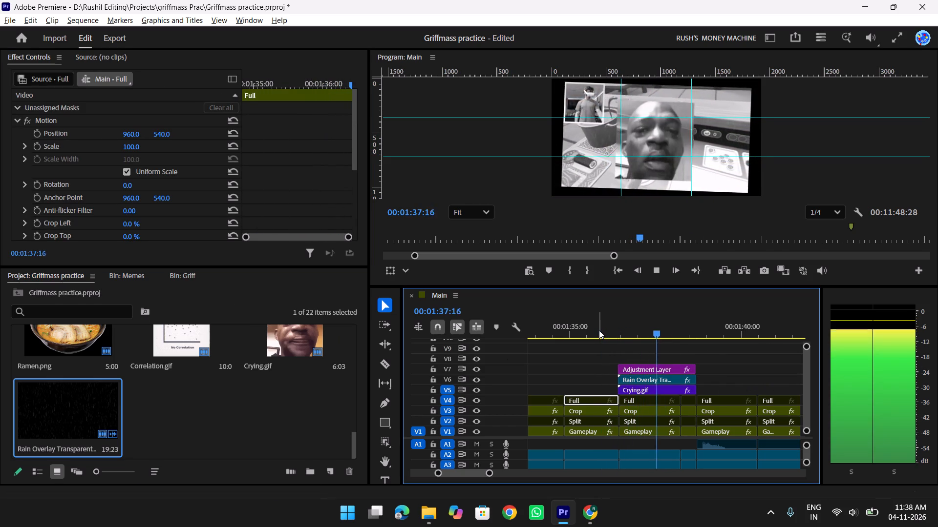
pyautogui.press('space')
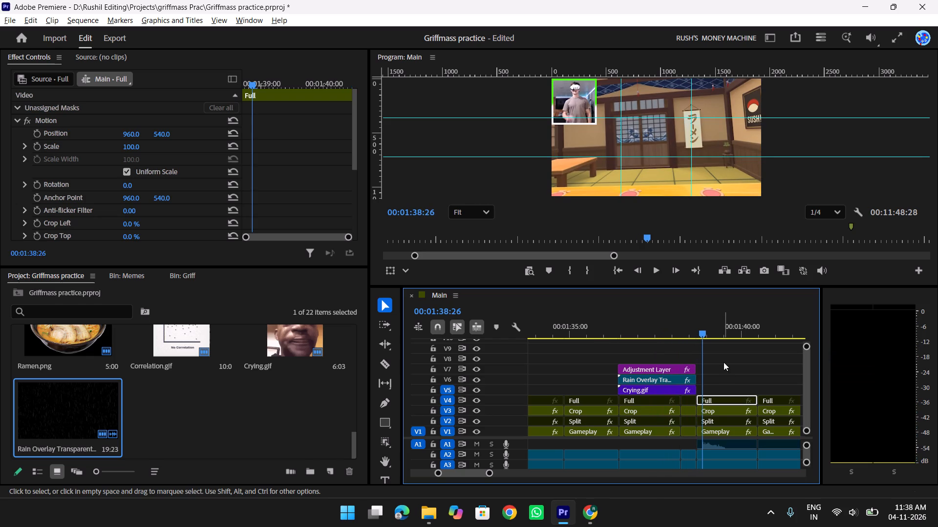
# Review the footage after the sad moment, from 00:01:38:26 through to the split-screen section at 00:01:52:25, for the next edit spot.
pyautogui.press('space')
pyautogui.press('y')
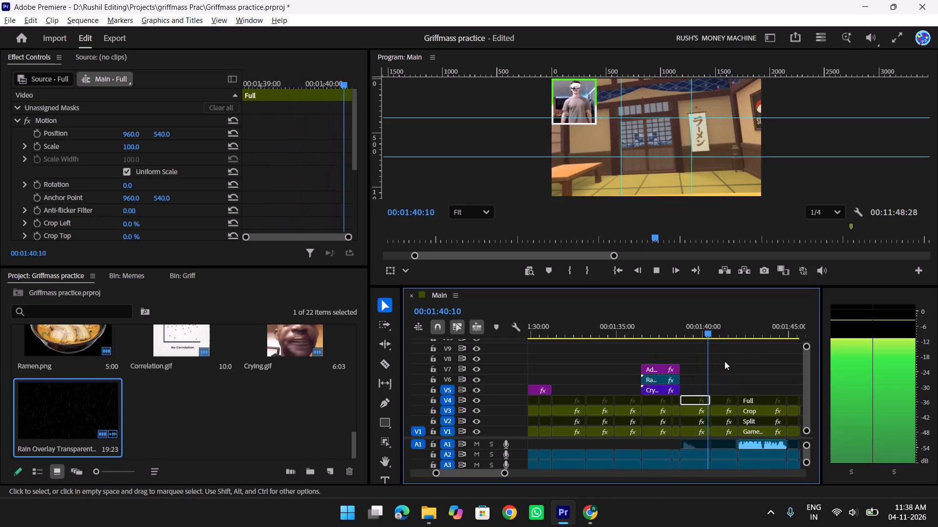
pyautogui.scroll(-3, 737, 358)
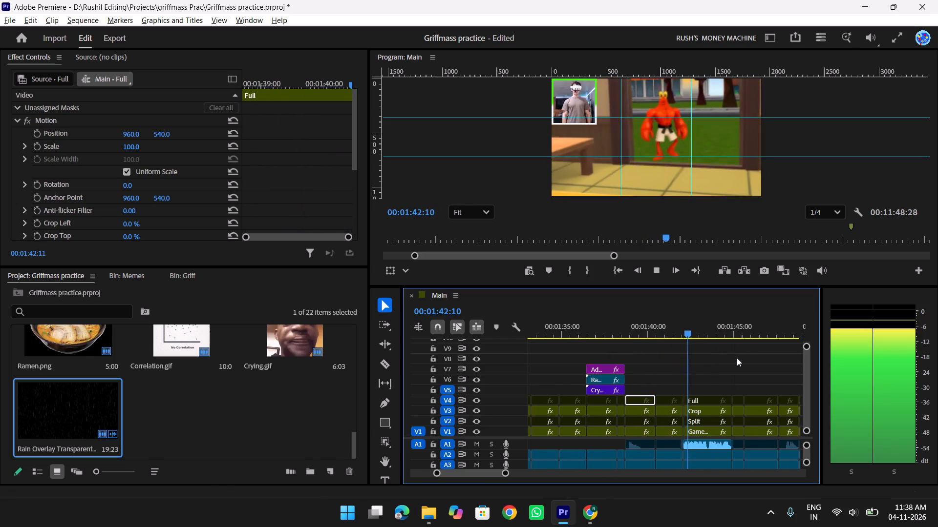
pyautogui.press('space')
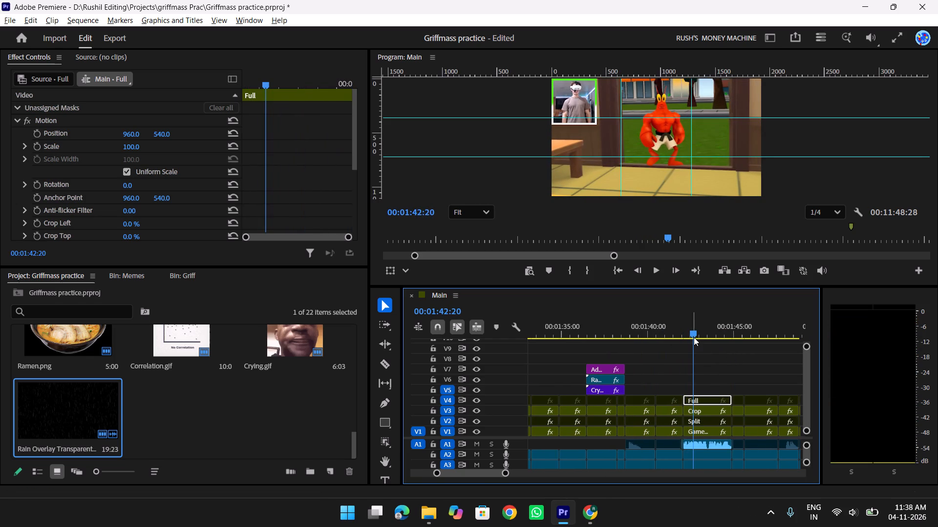
pyautogui.moveTo(692, 333); pyautogui.dragTo(679, 330)
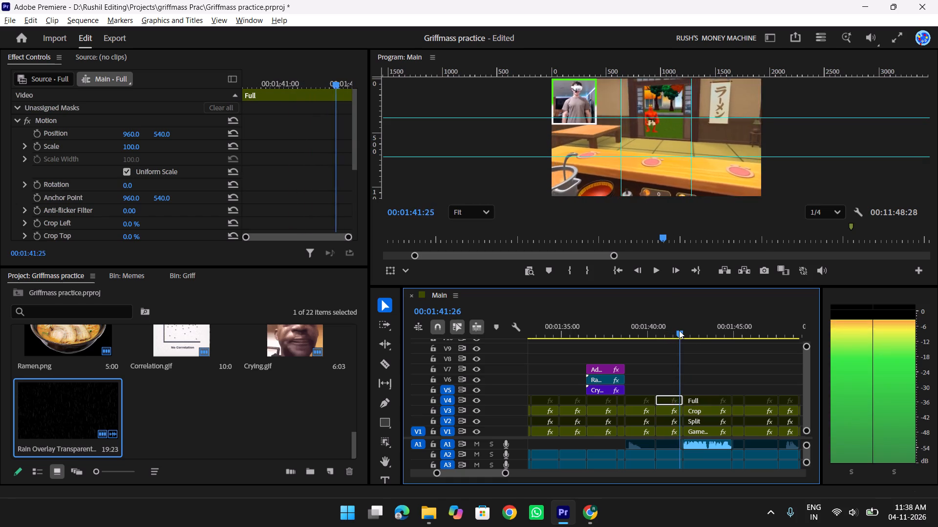
pyautogui.moveTo(679, 330); pyautogui.dragTo(716, 330)
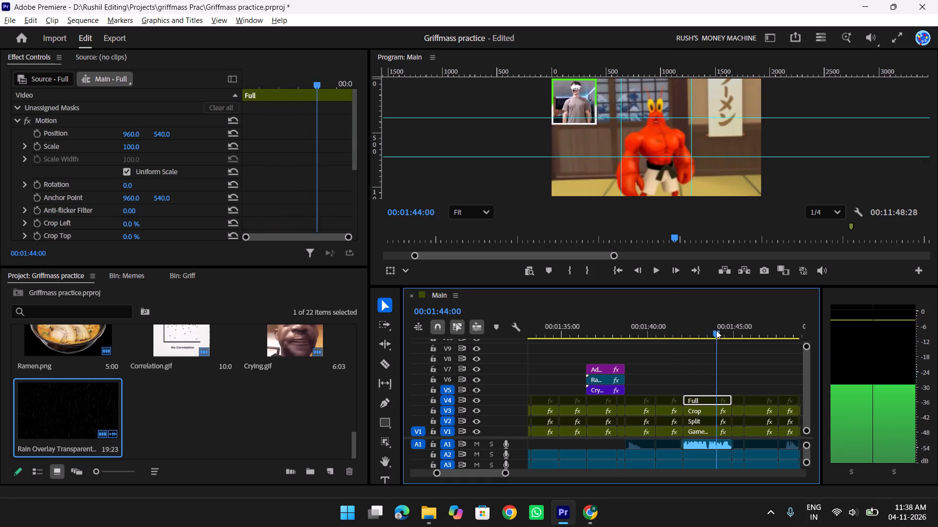
pyautogui.moveTo(716, 330); pyautogui.dragTo(640, 331)
pyautogui.press('space')
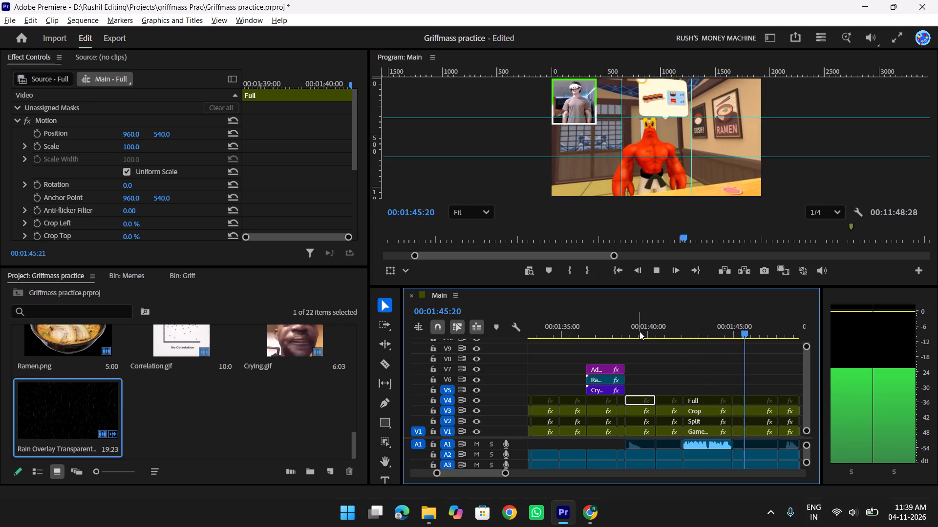
pyautogui.scroll(-7, 670, 374)
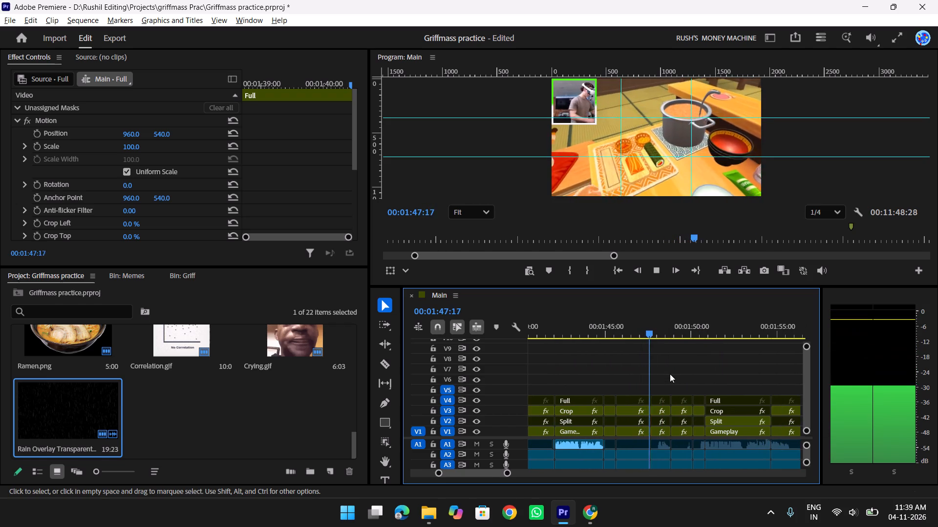
pyautogui.scroll(-3, 670, 374)
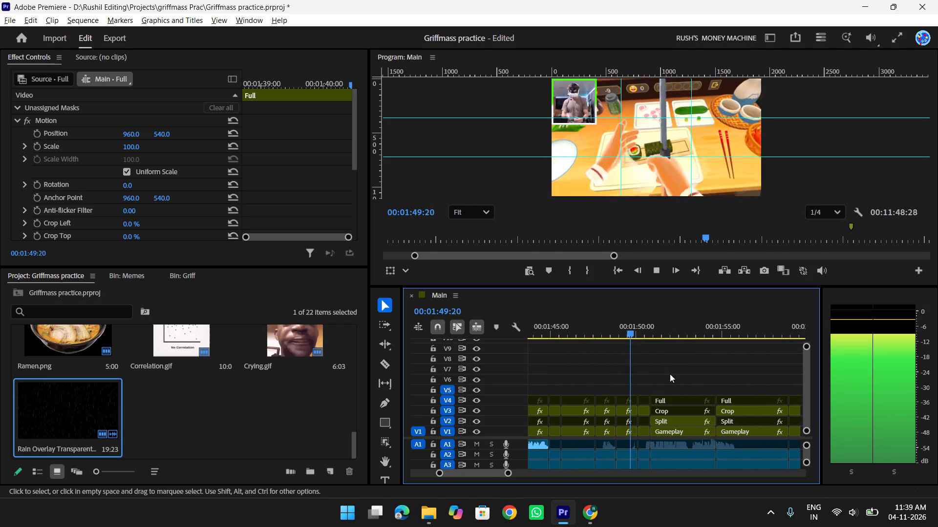
pyautogui.scroll(-3, 670, 374)
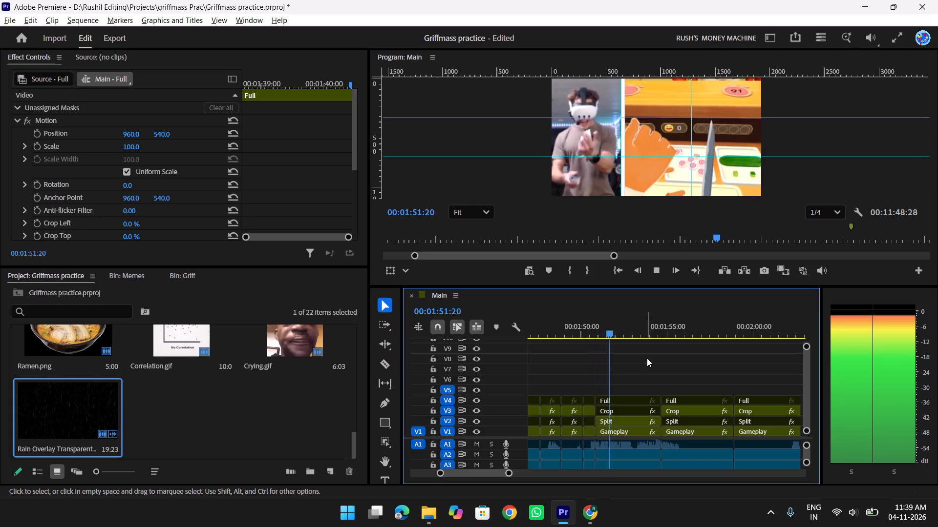
pyautogui.press('space')
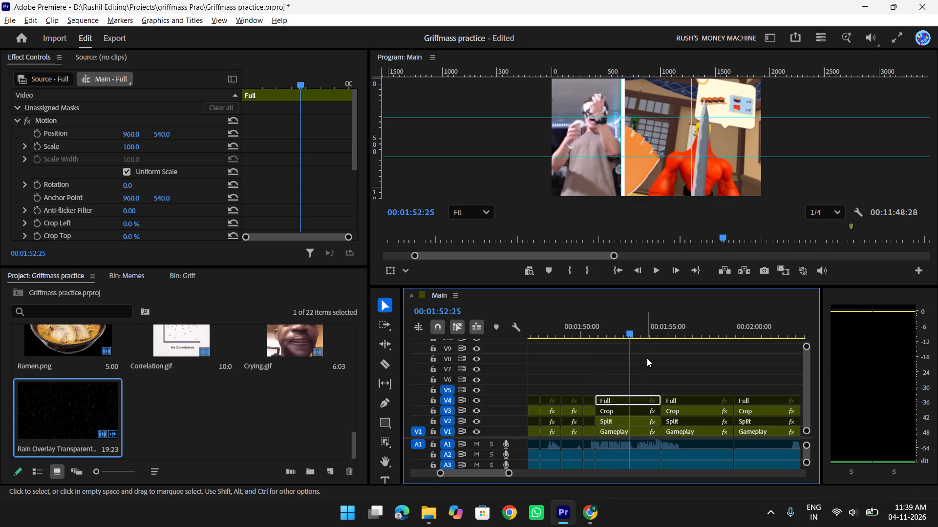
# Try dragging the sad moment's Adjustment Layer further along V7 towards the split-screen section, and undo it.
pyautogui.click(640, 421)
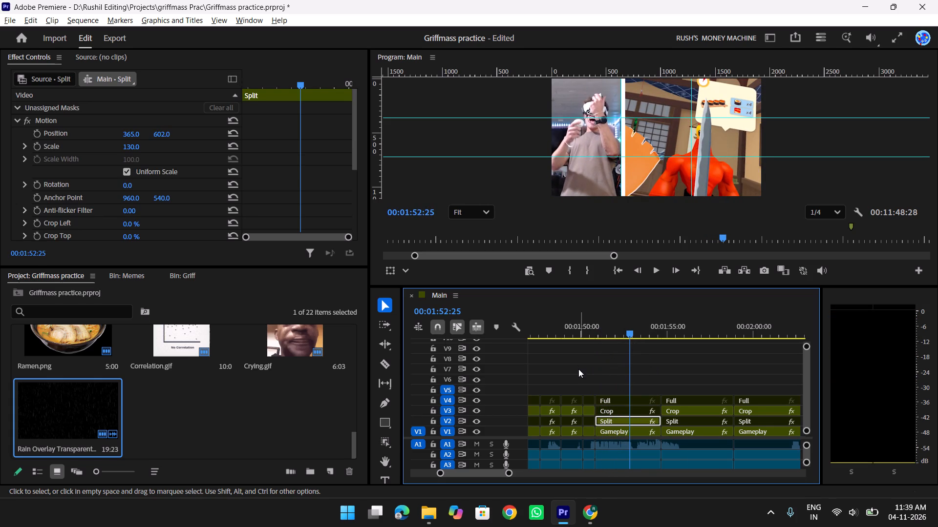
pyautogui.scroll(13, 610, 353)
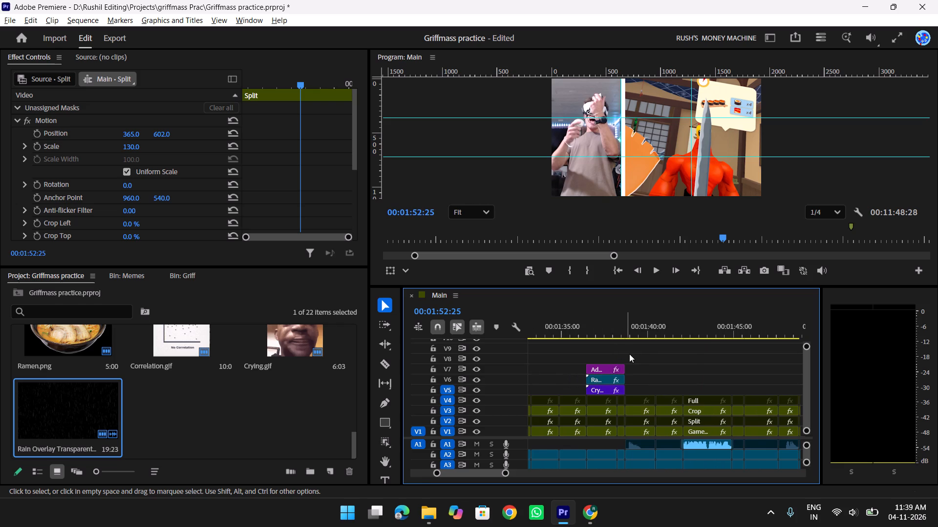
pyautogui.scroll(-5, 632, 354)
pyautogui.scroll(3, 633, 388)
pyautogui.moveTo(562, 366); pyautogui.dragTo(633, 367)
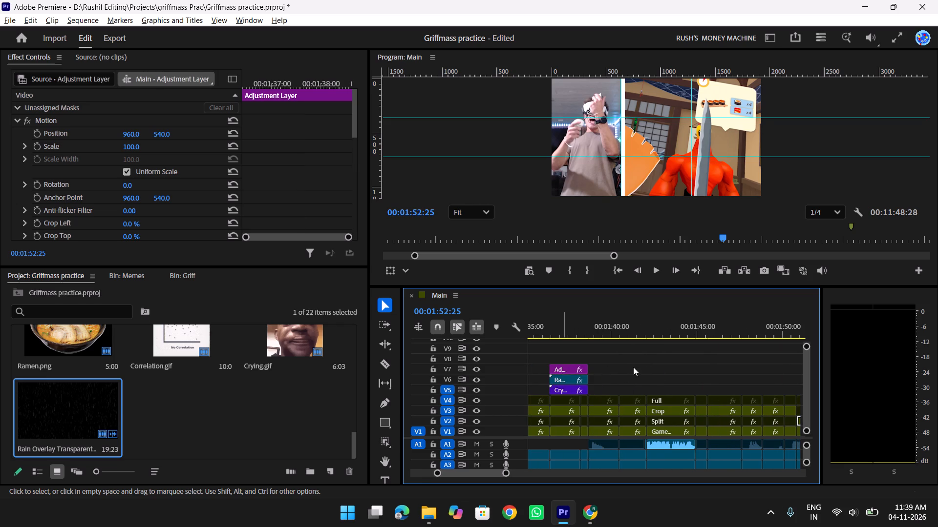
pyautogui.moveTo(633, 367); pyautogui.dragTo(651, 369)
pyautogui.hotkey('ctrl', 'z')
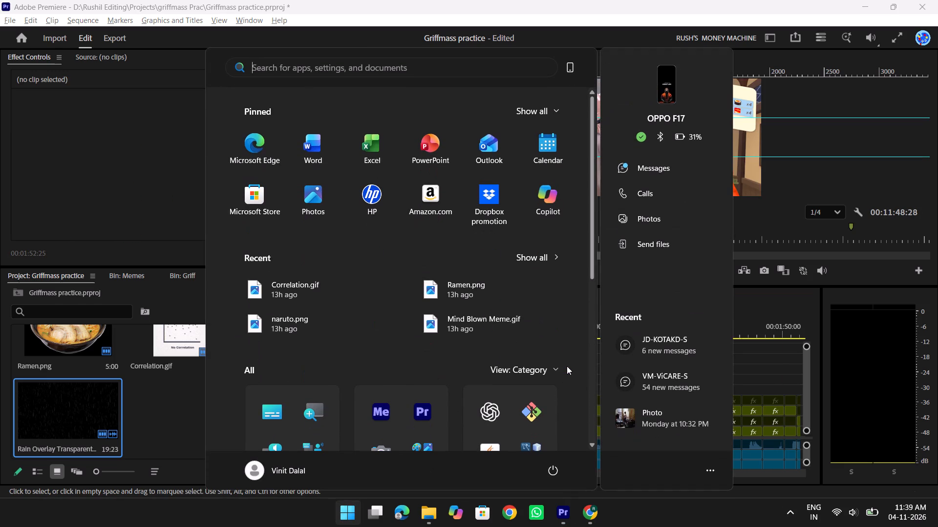
# Move the Adjustment Layer from V7 to V5 at the start of the split-screen section and extend its end to cover the whole section.
pyautogui.moveTo(567, 366); pyautogui.dragTo(743, 373)
pyautogui.scroll(-5, 743, 373)
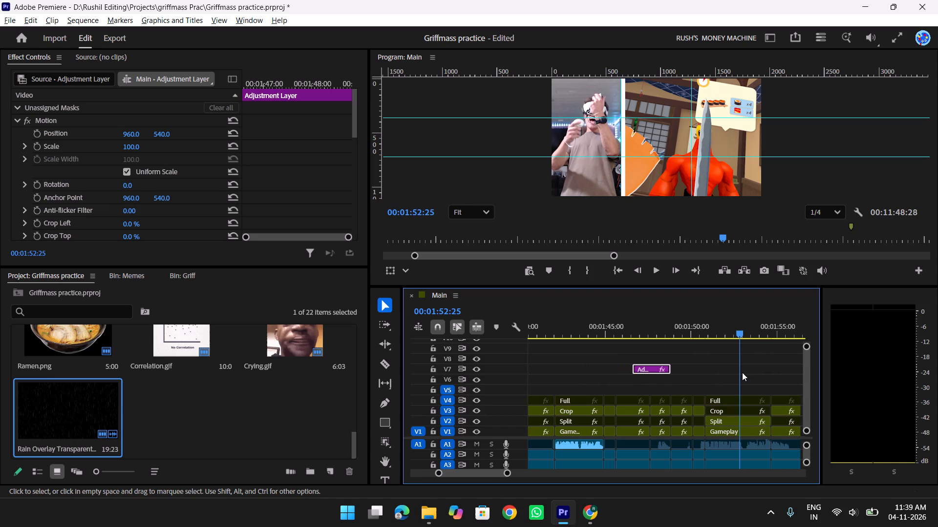
pyautogui.moveTo(647, 367); pyautogui.dragTo(716, 379)
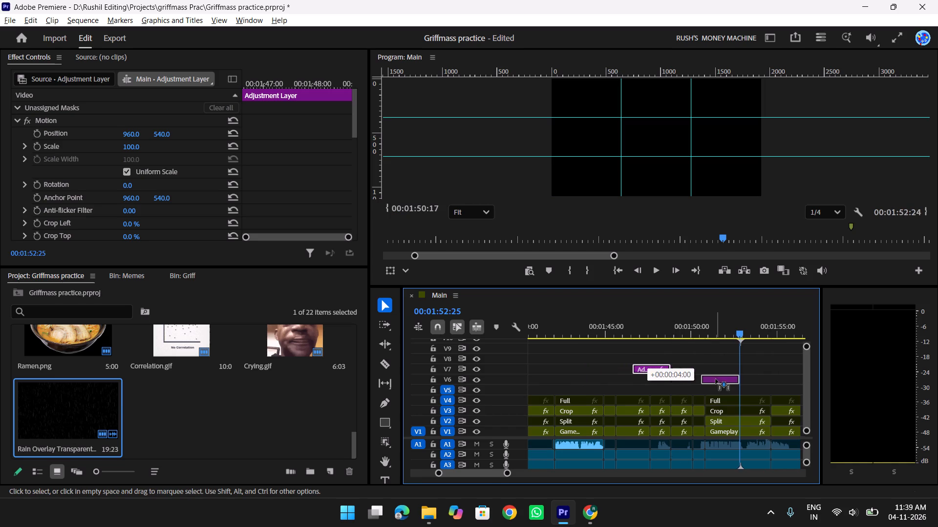
pyautogui.moveTo(716, 379); pyautogui.dragTo(724, 388)
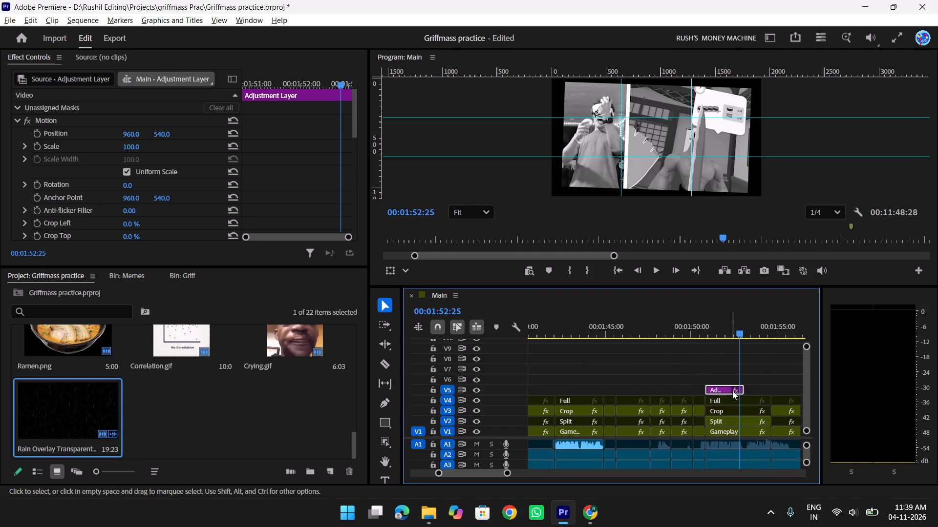
pyautogui.moveTo(741, 389); pyautogui.dragTo(767, 395)
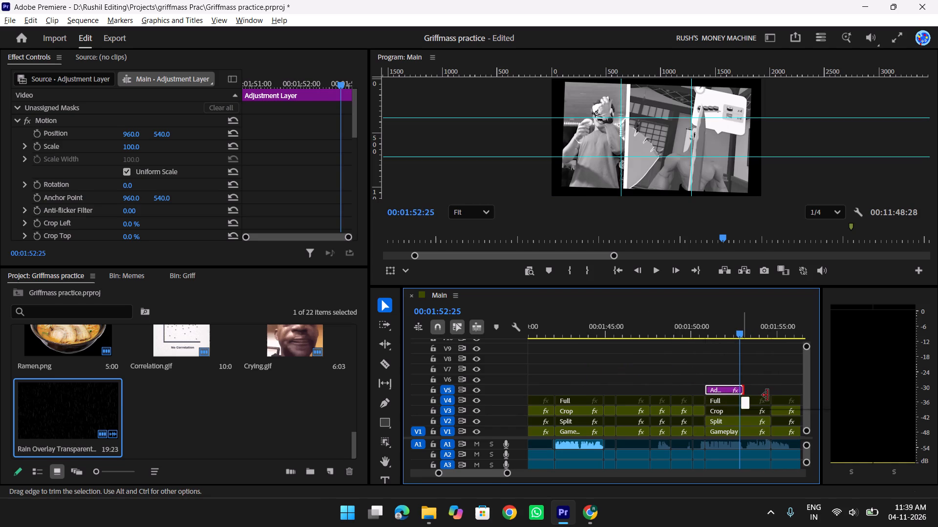
pyautogui.moveTo(767, 395); pyautogui.dragTo(772, 395)
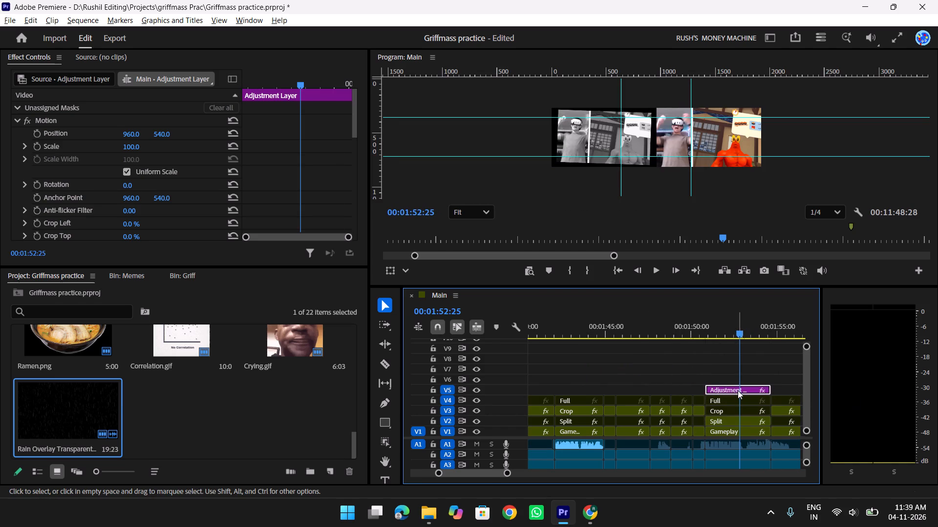
# Remove the Transform and Lumetri Color effects of Zoom Out, Black & White Meme 2 from the moved Adjustment Layer.
pyautogui.click(738, 390)
pyautogui.scroll(-15, 89, 212)
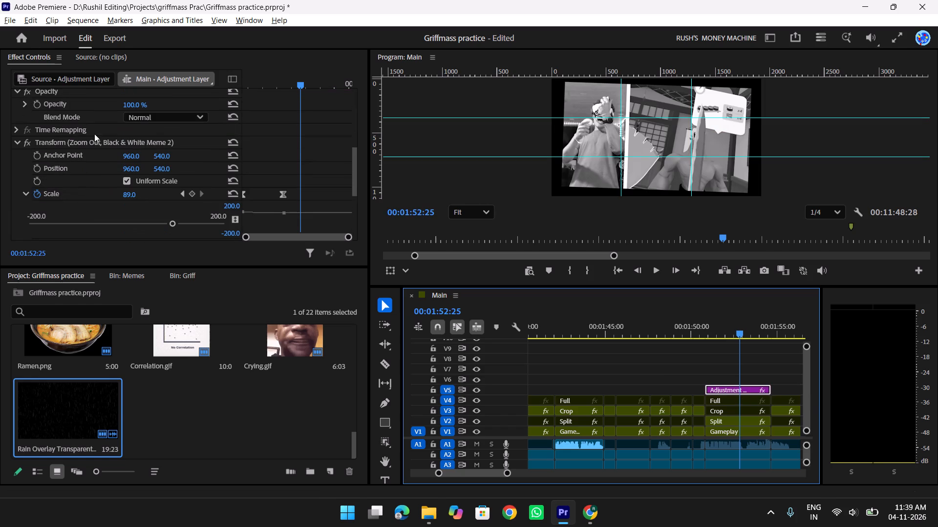
pyautogui.click(101, 143)
pyautogui.press('Delete')
pyautogui.scroll(-3, 104, 156)
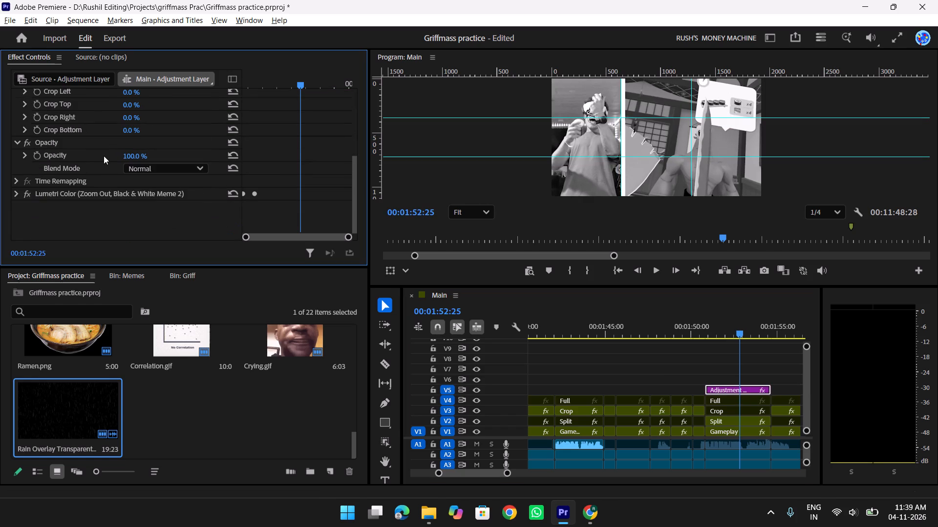
pyautogui.scroll(-3, 104, 156)
pyautogui.click(107, 200)
pyautogui.click(107, 197)
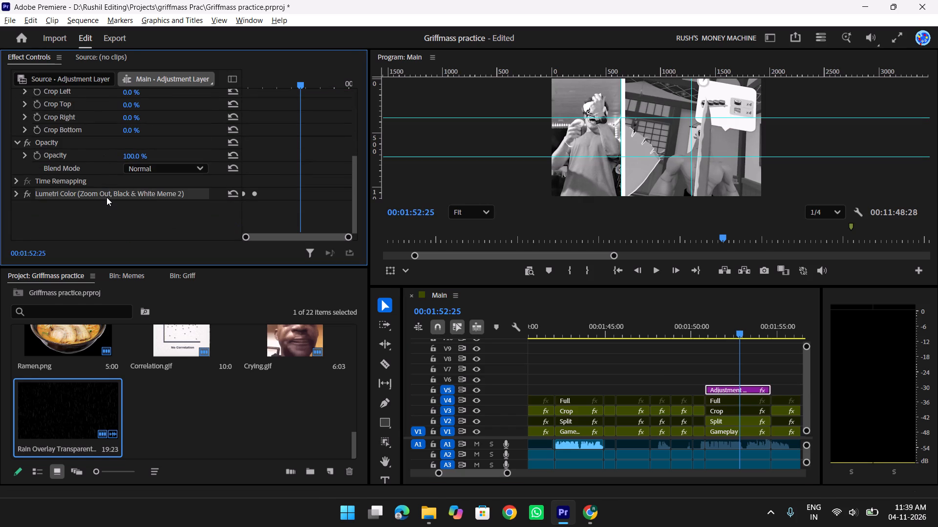
pyautogui.press('Delete')
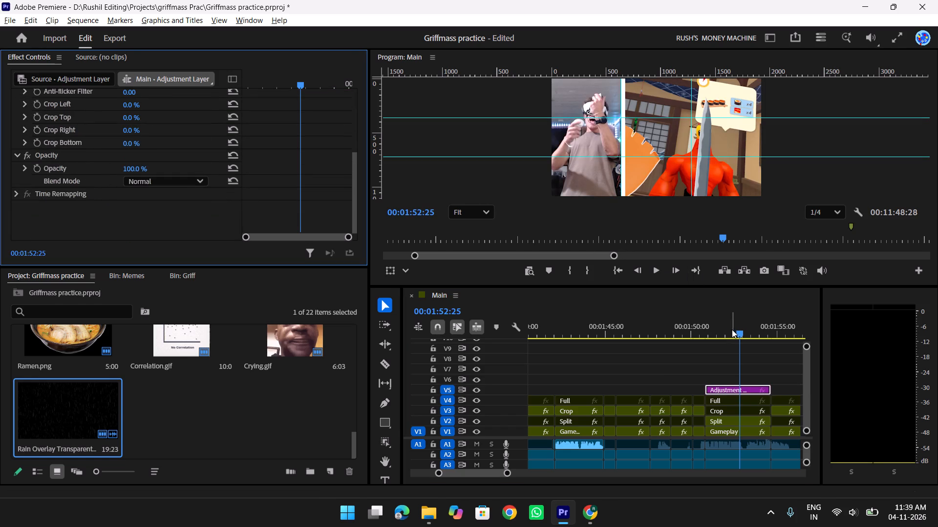
# Scrub and play the split-screen section from 00:01:50:20 to judge which effect suits the moment.
pyautogui.moveTo(734, 330); pyautogui.dragTo(719, 329)
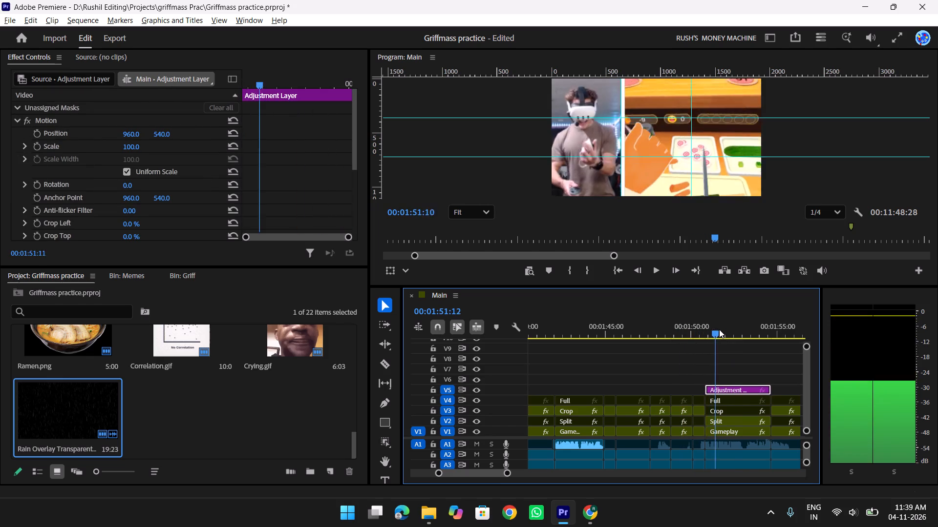
pyautogui.moveTo(719, 329); pyautogui.dragTo(746, 328)
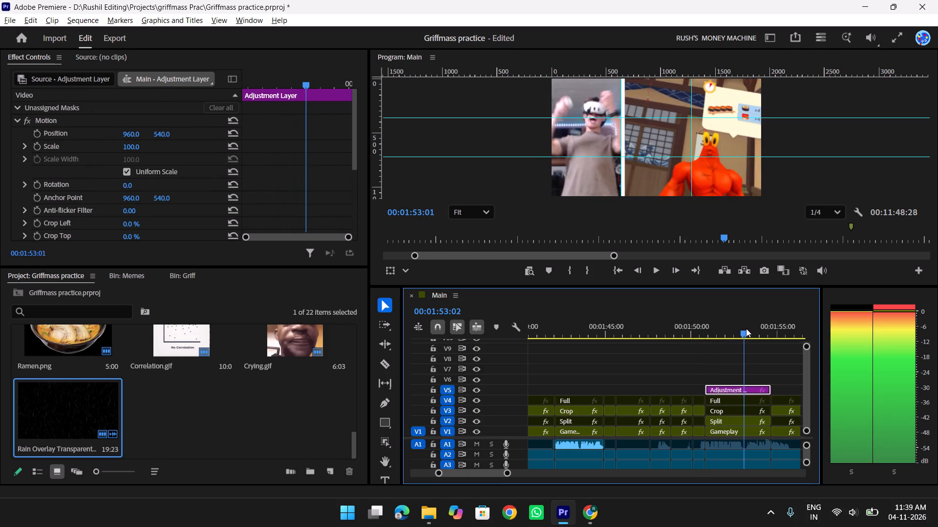
pyautogui.moveTo(746, 328); pyautogui.dragTo(732, 336)
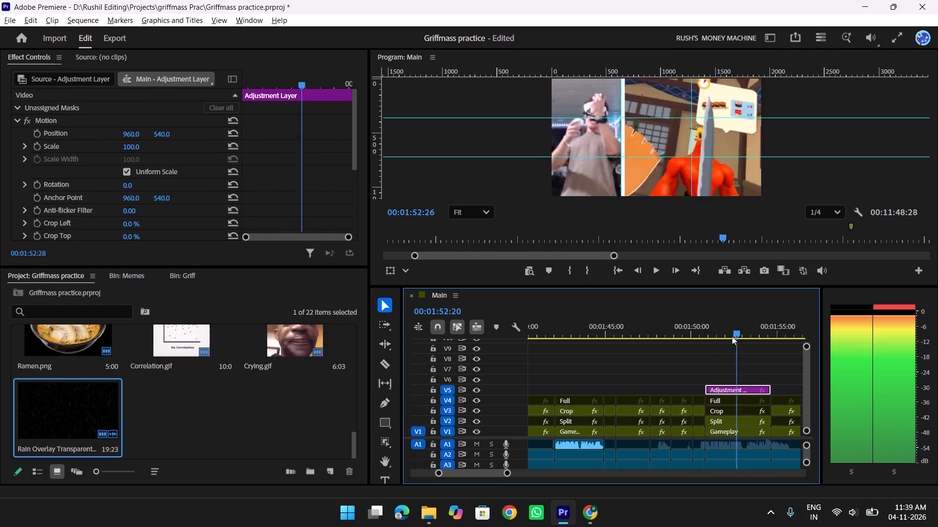
pyautogui.moveTo(732, 336); pyautogui.dragTo(704, 337)
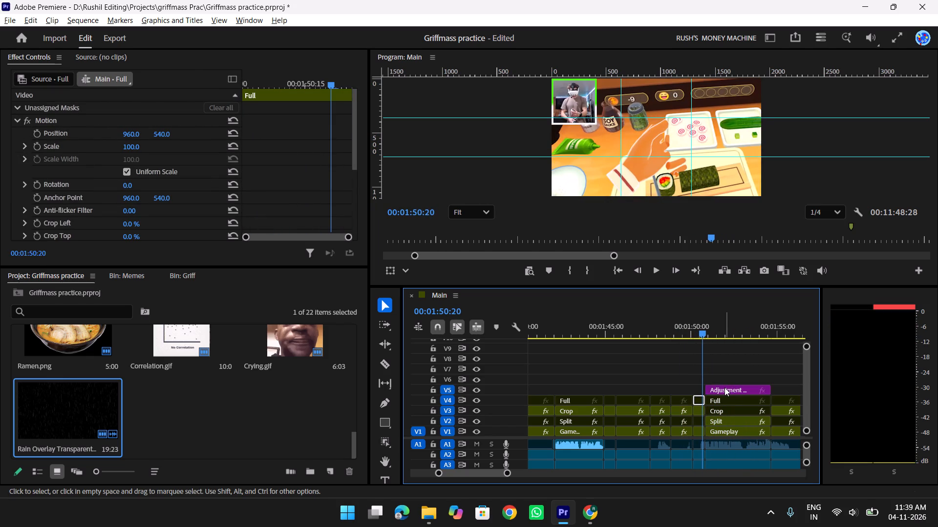
pyautogui.press('space')
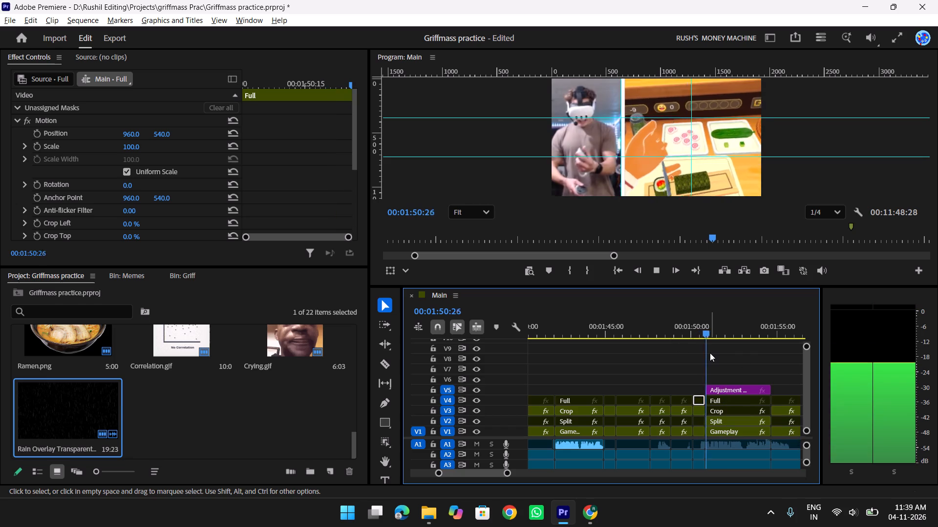
pyautogui.press('space')
# Search the effects for "Angry" and apply the Malice Angry Shake Small preset to the split-screen section's Adjustment Layer on V5.
pyautogui.click(747, 386)
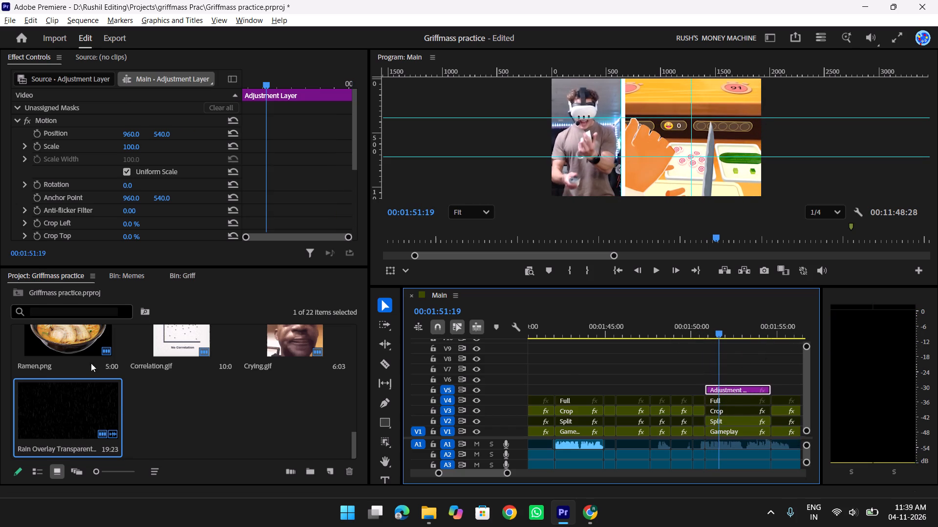
pyautogui.click(202, 417)
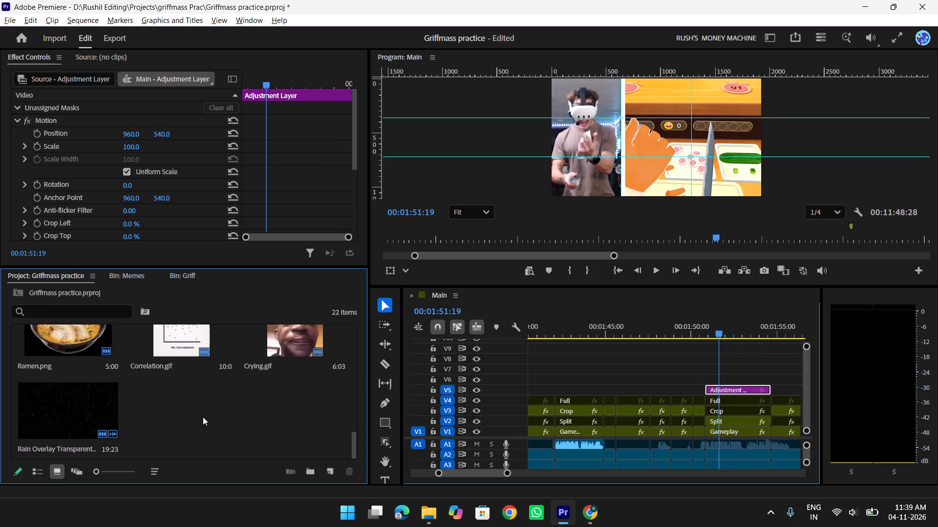
pyautogui.hotkey('shift', 'z')
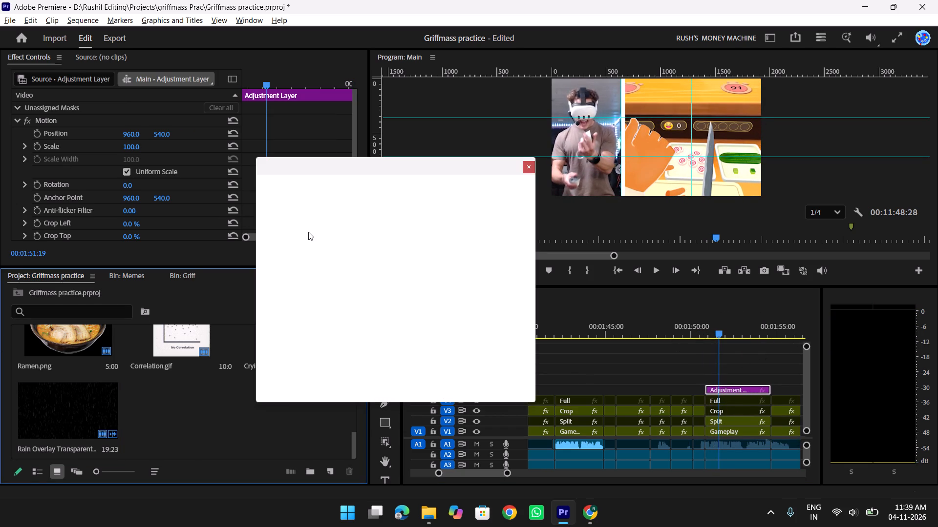
pyautogui.click(314, 215)
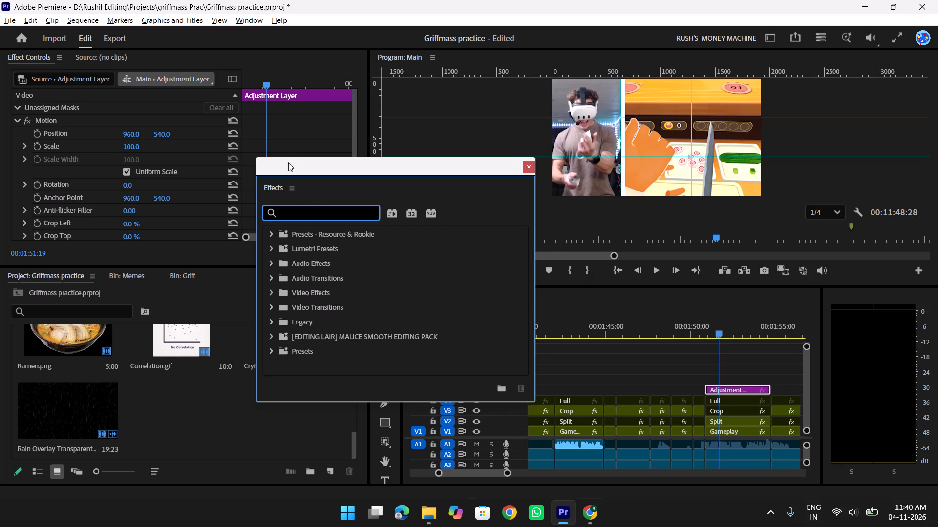
pyautogui.write('Angry')
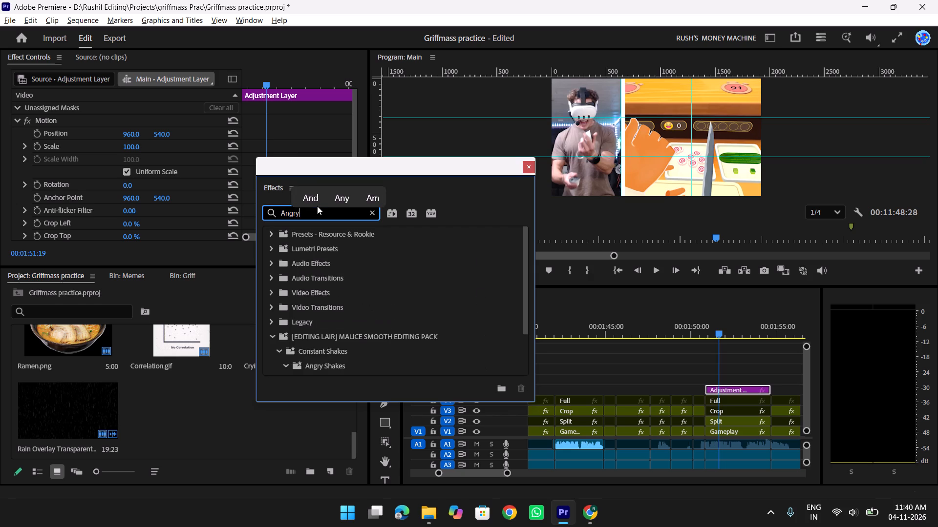
pyautogui.scroll(-3, 343, 338)
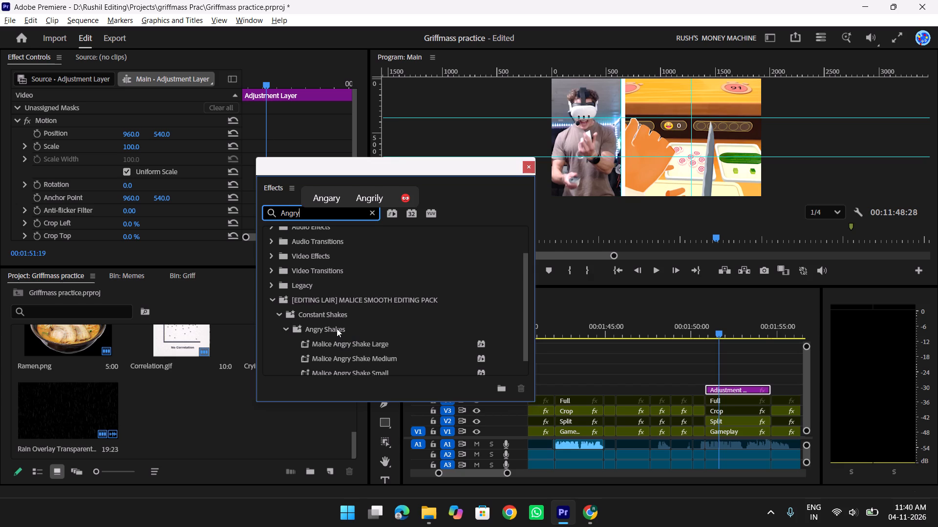
pyautogui.moveTo(337, 328); pyautogui.dragTo(731, 389)
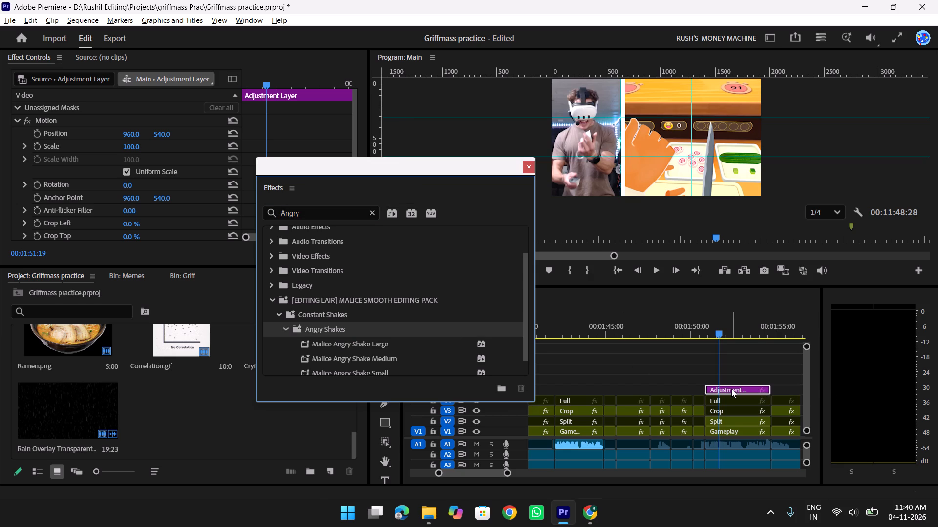
pyautogui.scroll(-4, 359, 322)
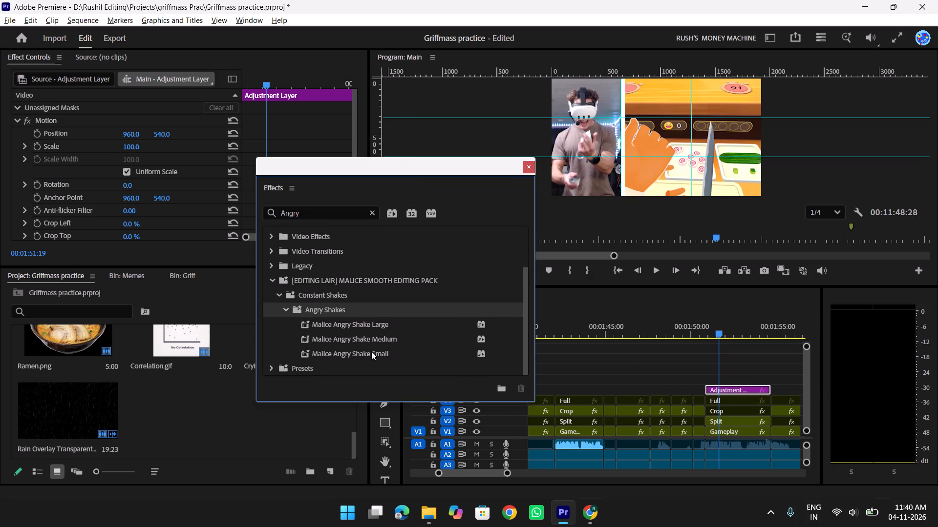
pyautogui.moveTo(371, 351); pyautogui.dragTo(725, 391)
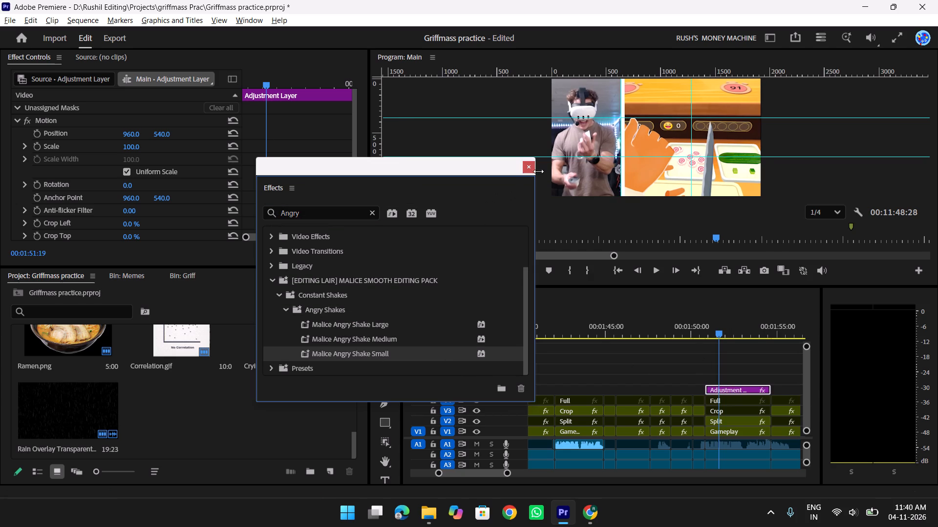
pyautogui.click(530, 163)
# Play the split-screen section from just before the V5 Adjustment Layer to check the angry shake.
pyautogui.moveTo(718, 332); pyautogui.dragTo(701, 330)
pyautogui.press('space')
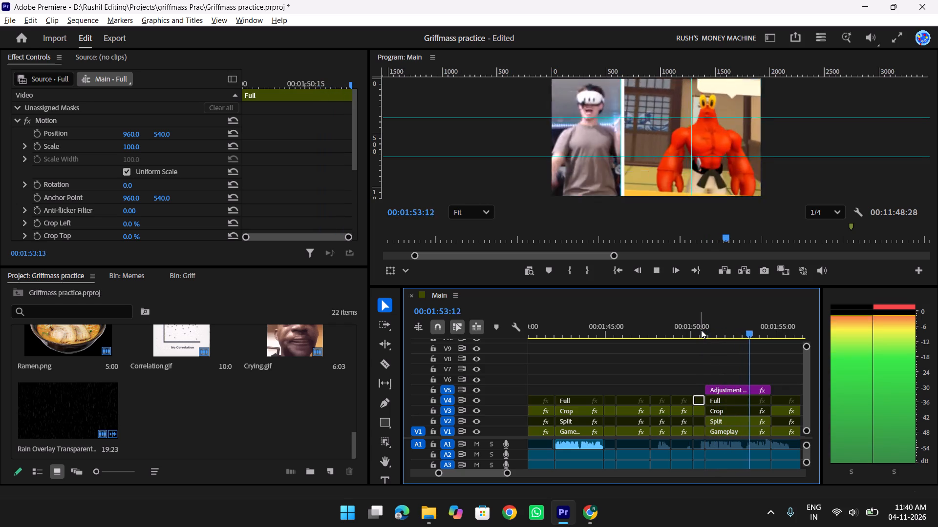
pyautogui.press('space')
pyautogui.scroll(-3, 701, 330)
pyautogui.press('space')
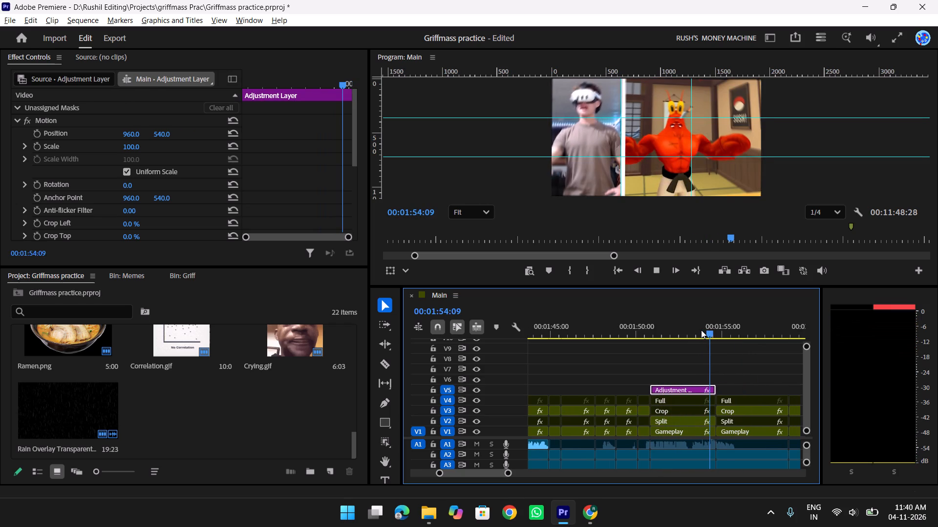
# Play the Main sequence onward from 00:01:54:09 and scrub around 00:02:12 to 00:02:14 to find the next moment for an effect.
pyautogui.scroll(-2, 701, 330)
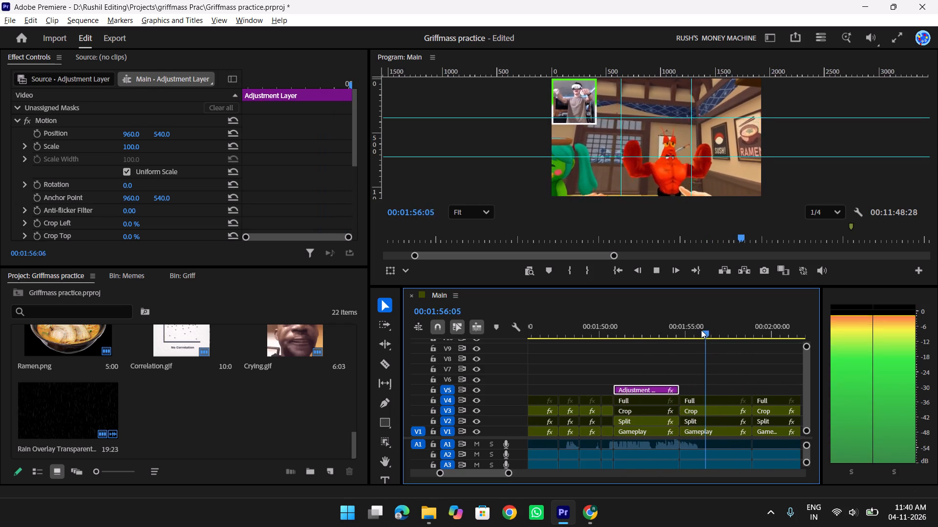
pyautogui.scroll(-3, 701, 330)
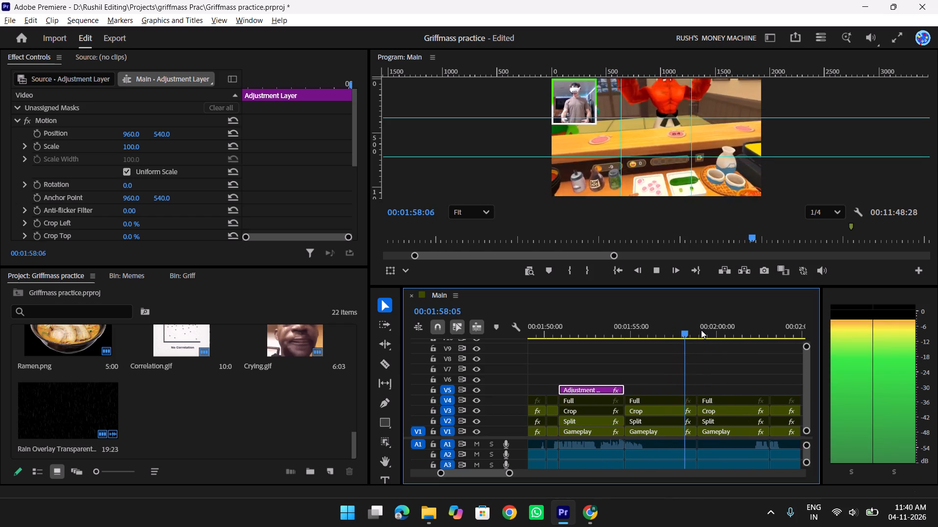
pyautogui.scroll(-2, 701, 330)
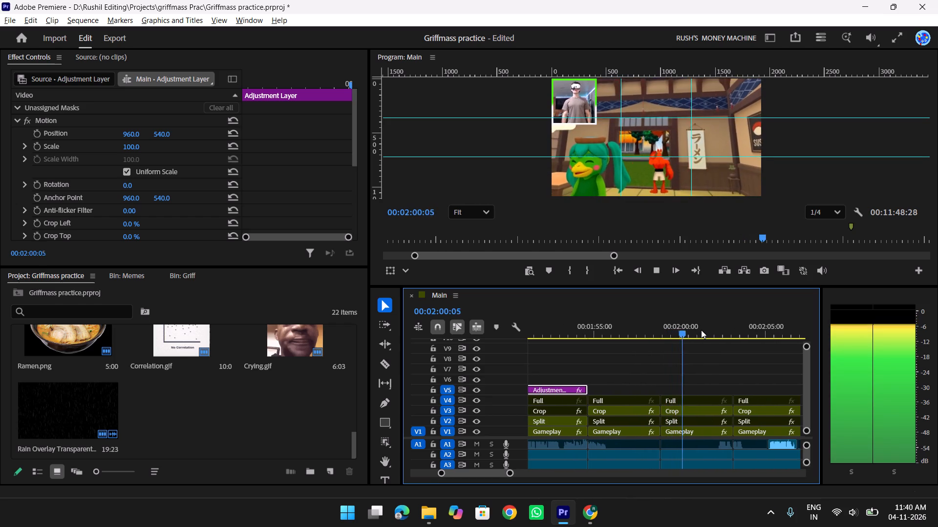
pyautogui.press('space')
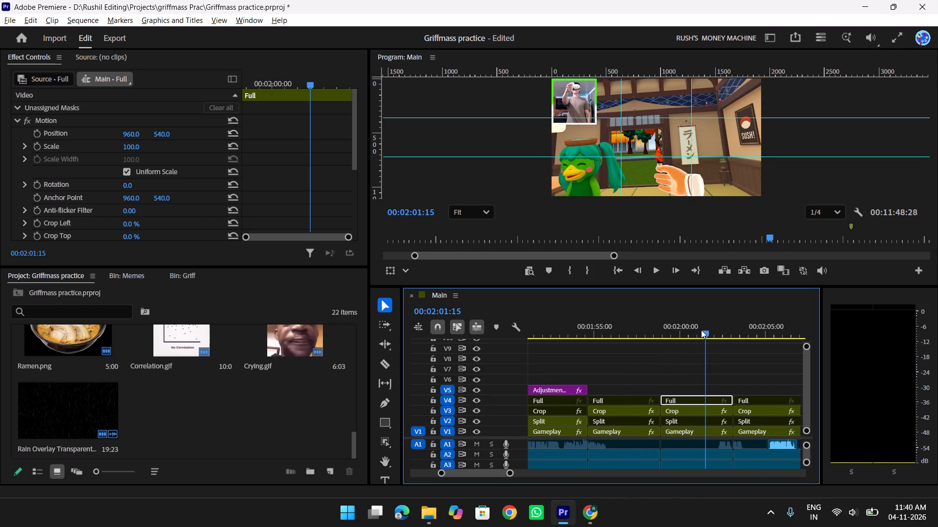
pyautogui.press('space')
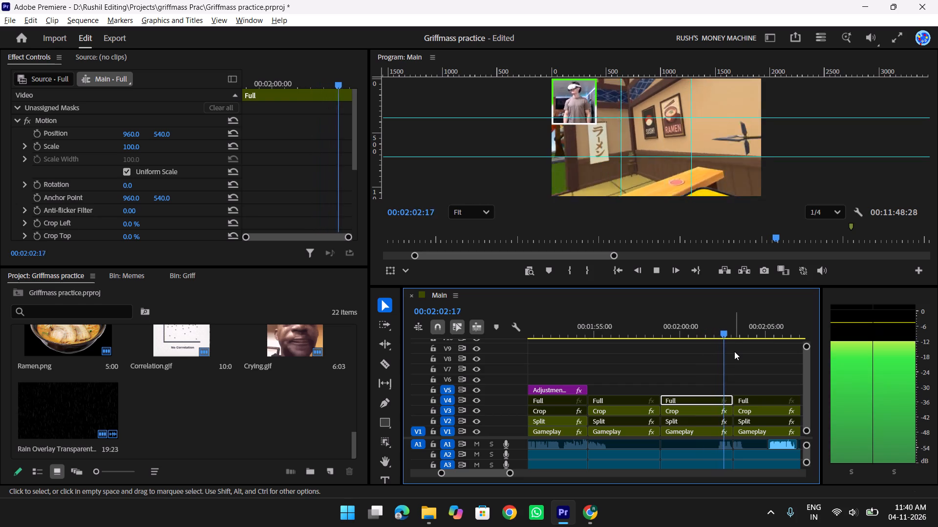
pyautogui.press('space')
pyautogui.scroll(-3, 734, 351)
pyautogui.press('space')
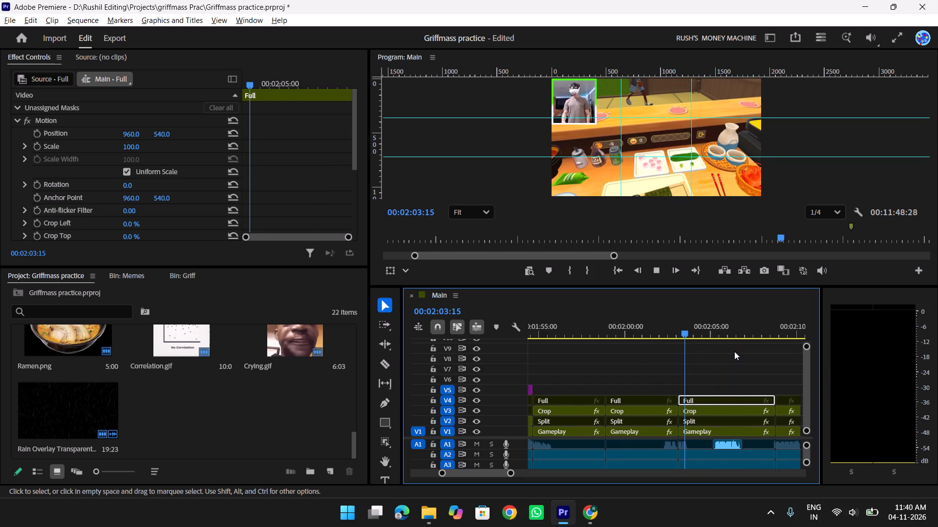
pyautogui.press('space')
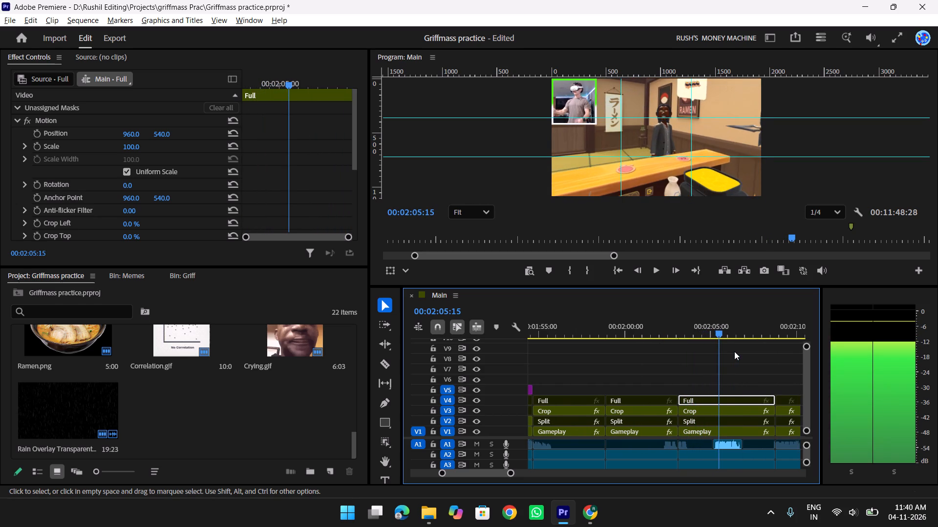
pyautogui.press('space')
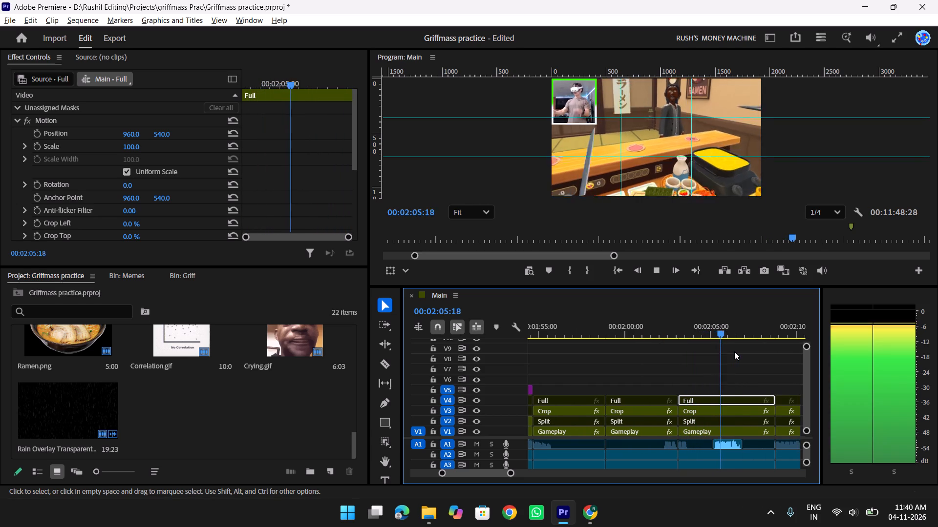
pyautogui.scroll(-3, 734, 351)
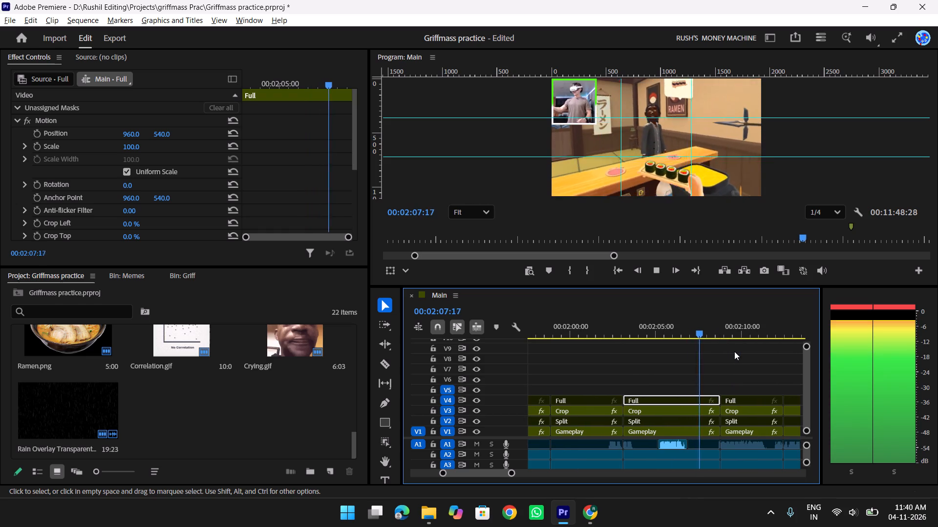
pyautogui.scroll(-1, 734, 351)
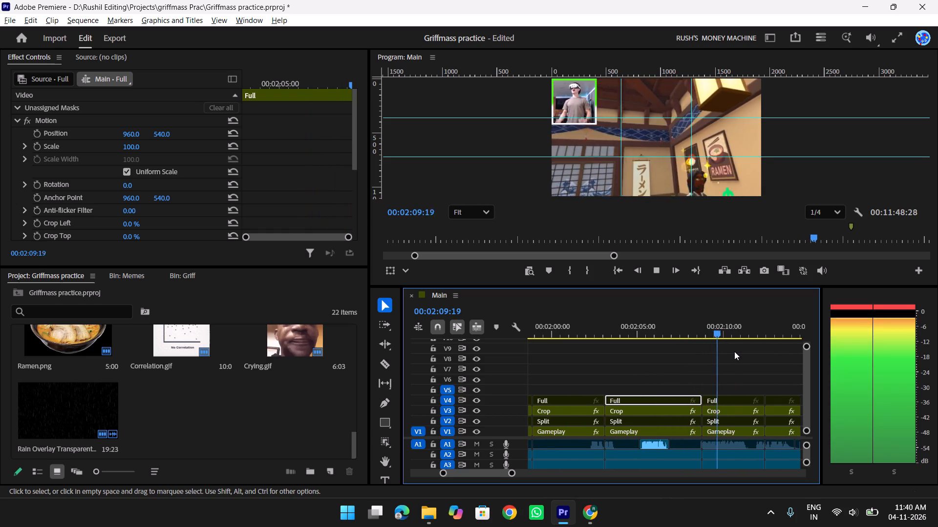
pyautogui.scroll(-4, 734, 351)
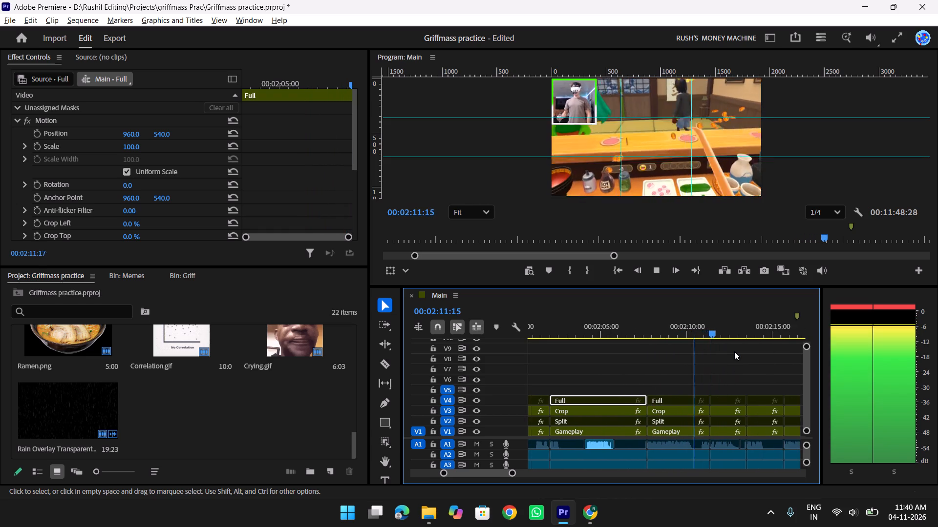
pyautogui.press('space')
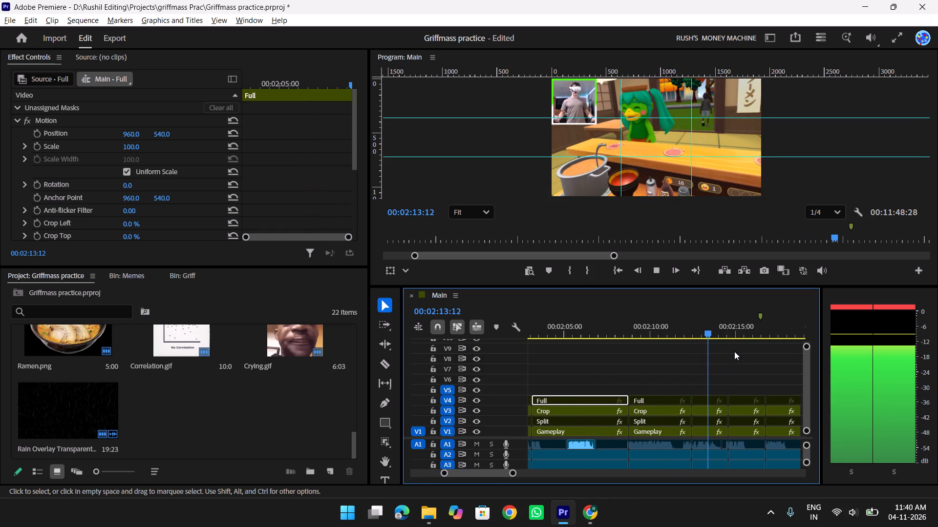
pyautogui.press('space')
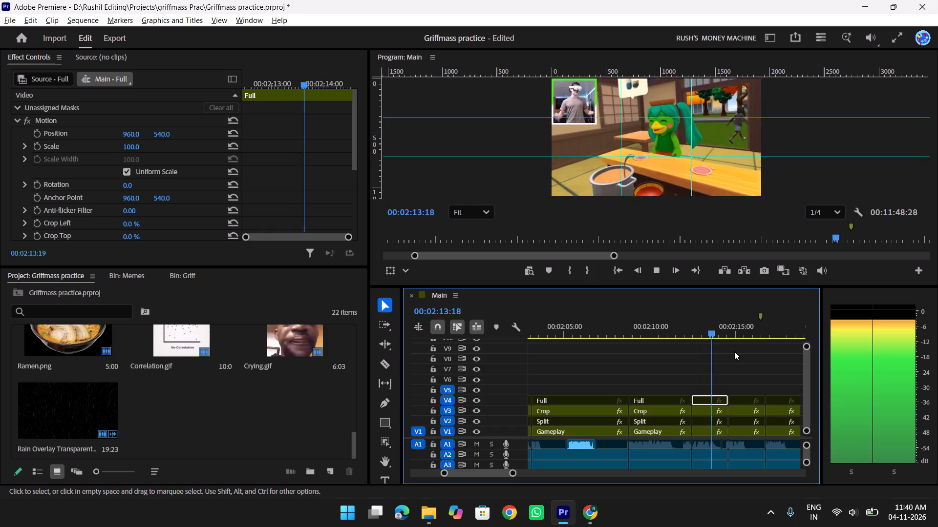
pyautogui.press('space')
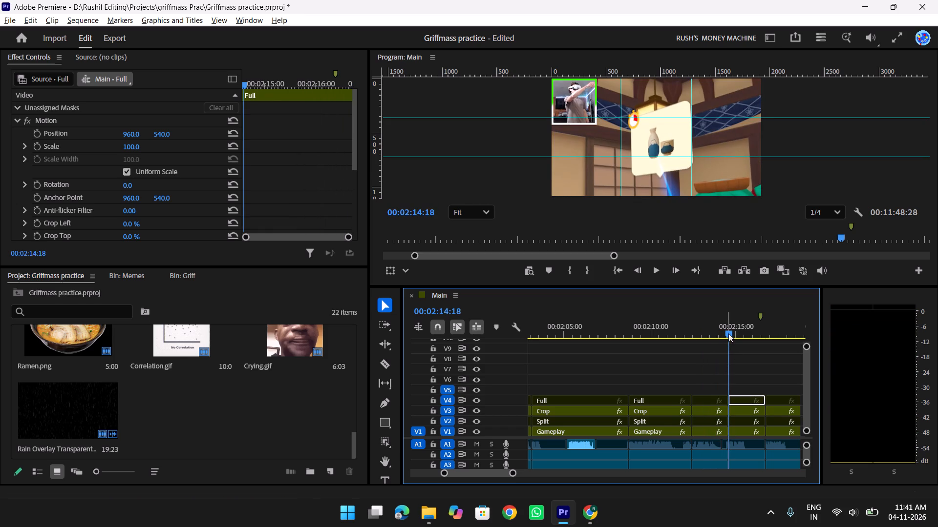
pyautogui.moveTo(728, 329); pyautogui.dragTo(689, 329)
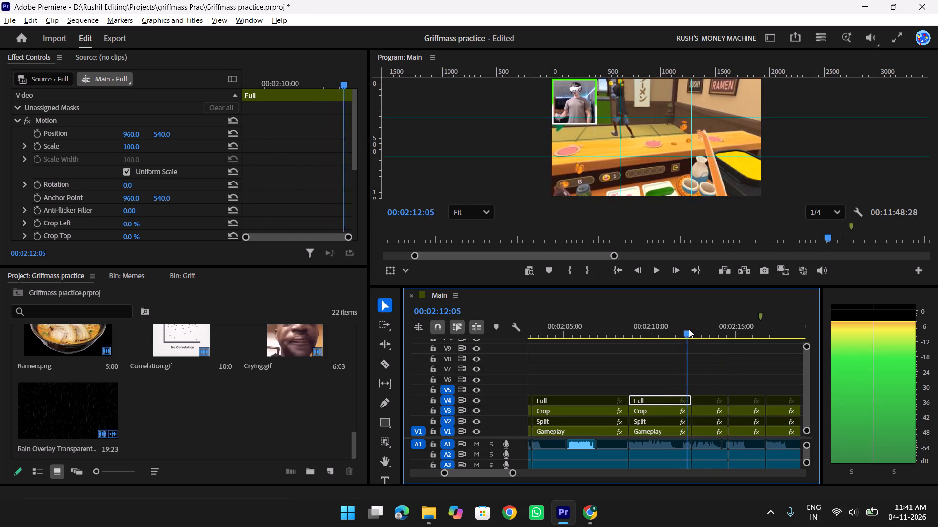
pyautogui.moveTo(689, 329); pyautogui.dragTo(706, 329)
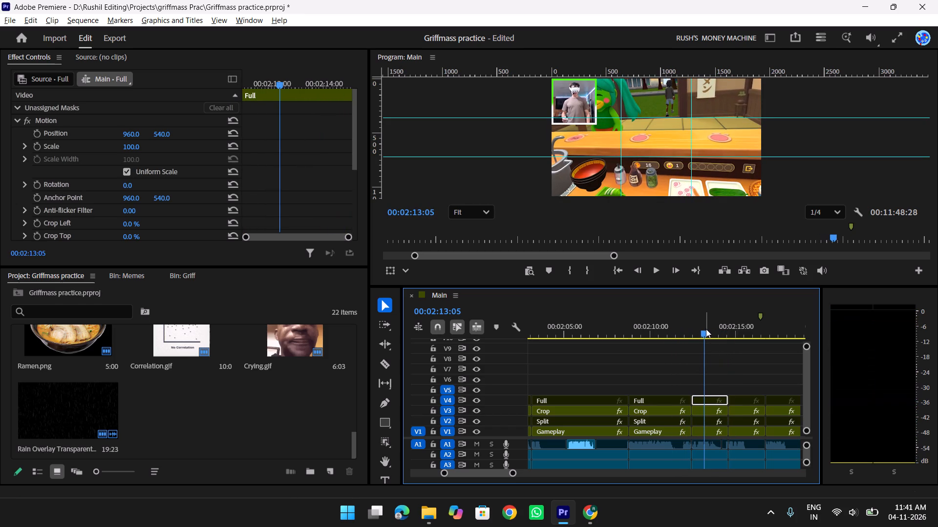
# Switch to YouTube in Chrome and search for "party popper overlay".
pyautogui.hotkey('alt', 'Tab')
pyautogui.hotkey('alt', 'Tab')
pyautogui.hotkey('alt', 'Tab')
pyautogui.hotkey('alt', 'Tab')
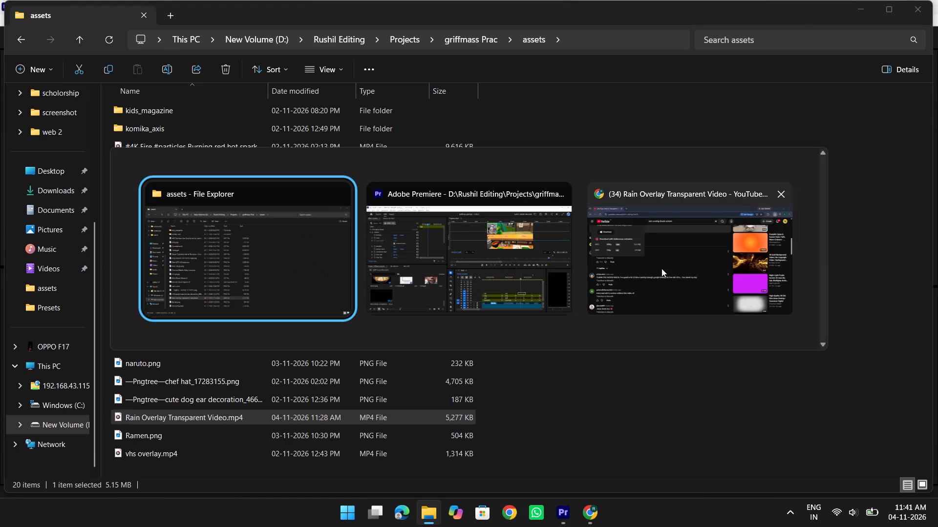
pyautogui.keyDown('alt'); pyautogui.click(661, 268); pyautogui.keyUp('alt')
pyautogui.moveTo(393, 72); pyautogui.dragTo(143, 95)
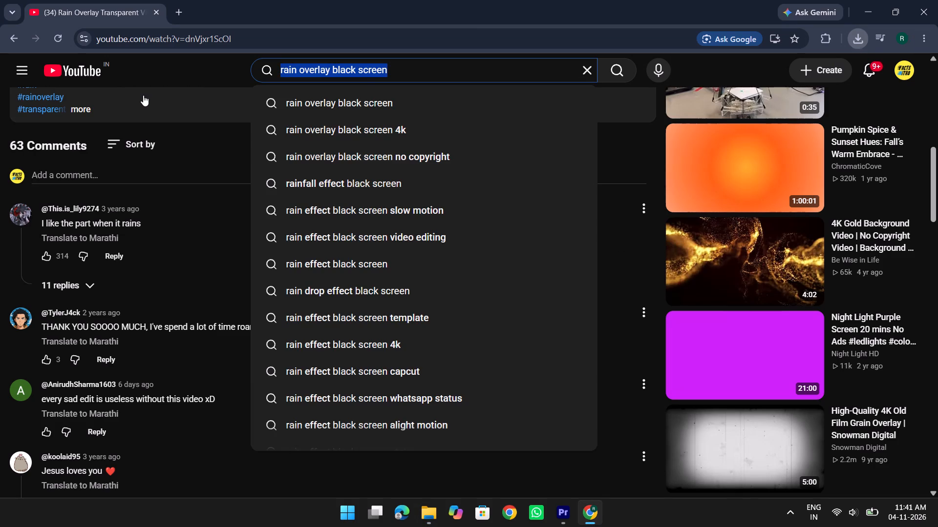
pyautogui.press('BackSpace')
pyautogui.write('Pary')
pyautogui.press('space')
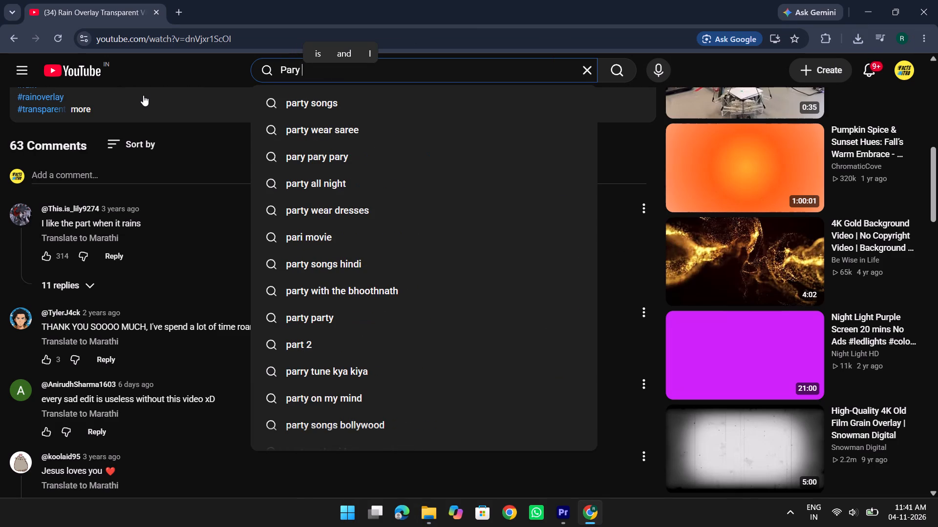
pyautogui.write('Pop')
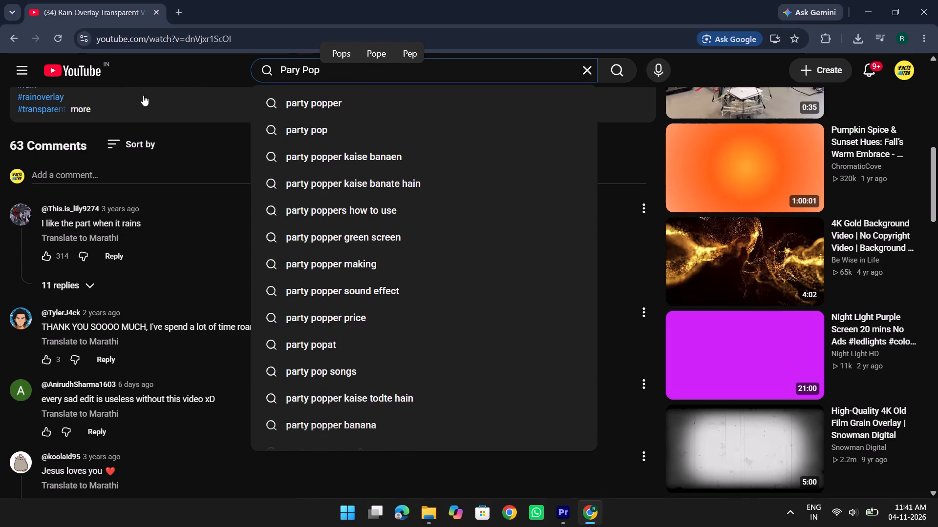
pyautogui.click(391, 100)
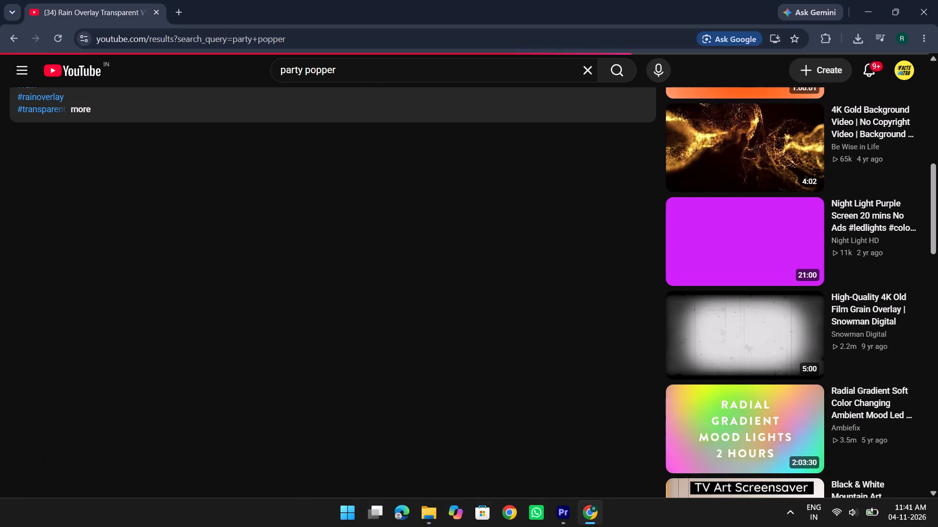
pyautogui.click(348, 71)
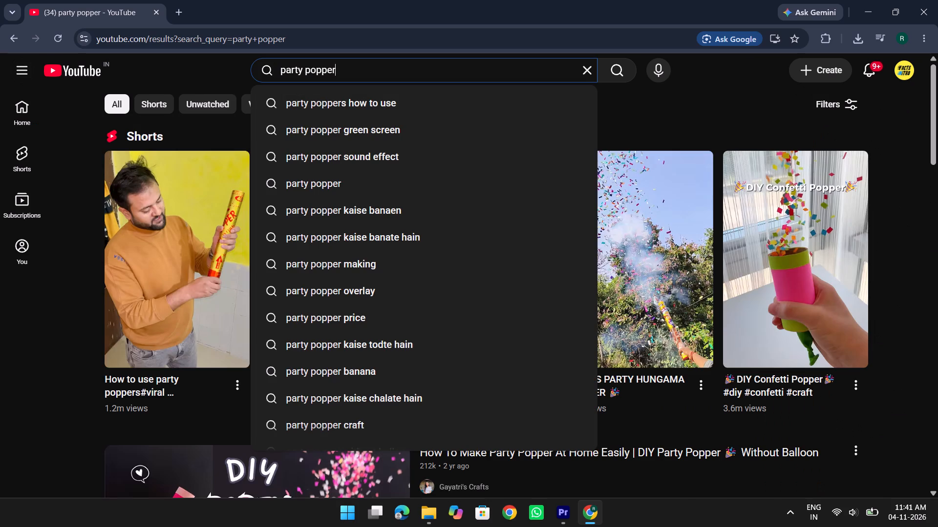
pyautogui.press('space')
pyautogui.write('overlay')
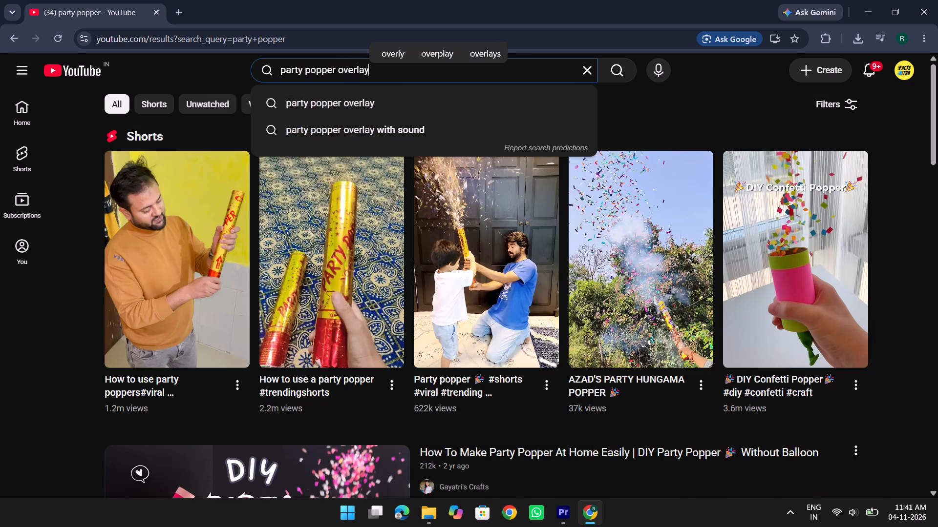
pyautogui.press('Return')
# Examine the party popper overlay results and compare the confetti previews for a suitable clip on a black or green background.
pyautogui.scroll(-3, 395, 314)
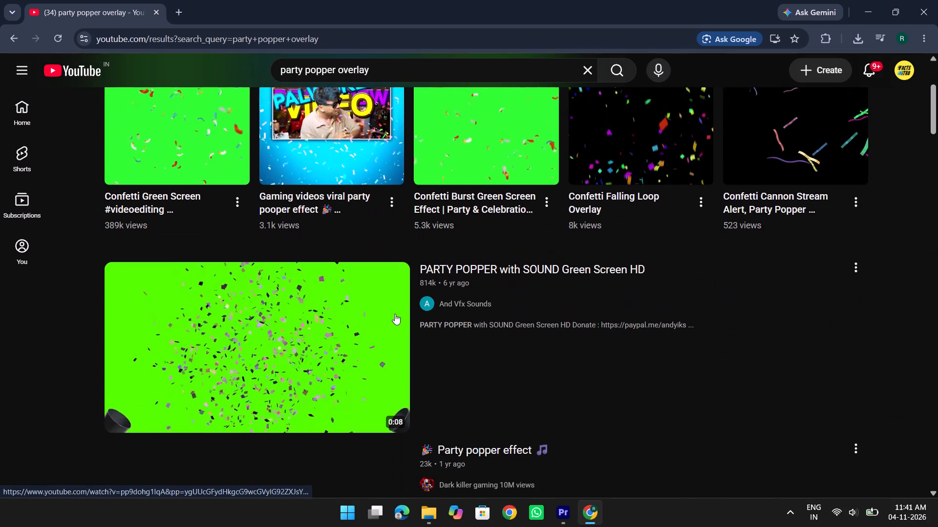
pyautogui.scroll(-3, 390, 361)
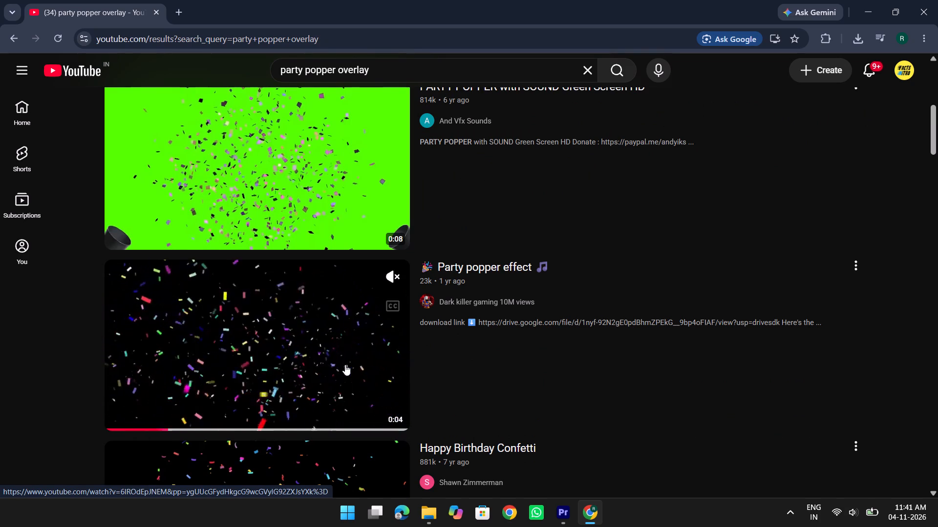
pyautogui.scroll(-3, 345, 365)
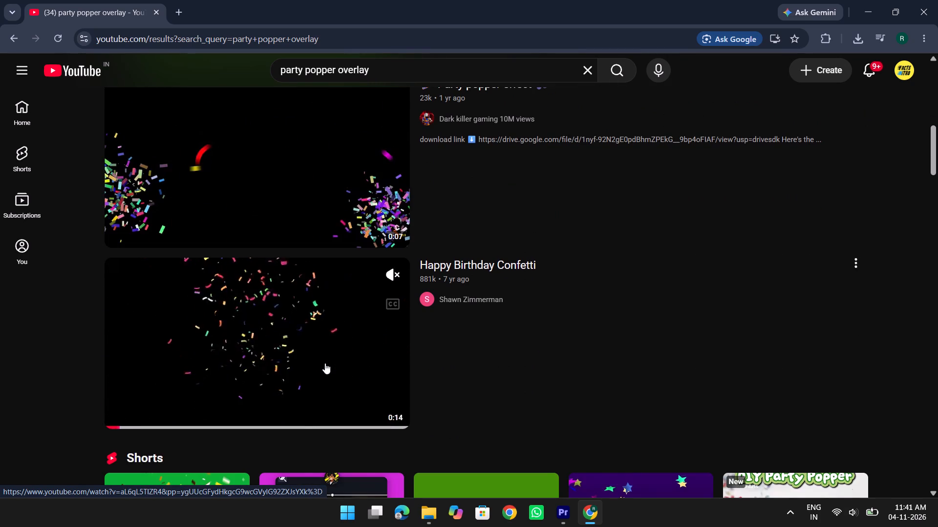
pyautogui.scroll(5, 325, 363)
pyautogui.scroll(1, 311, 319)
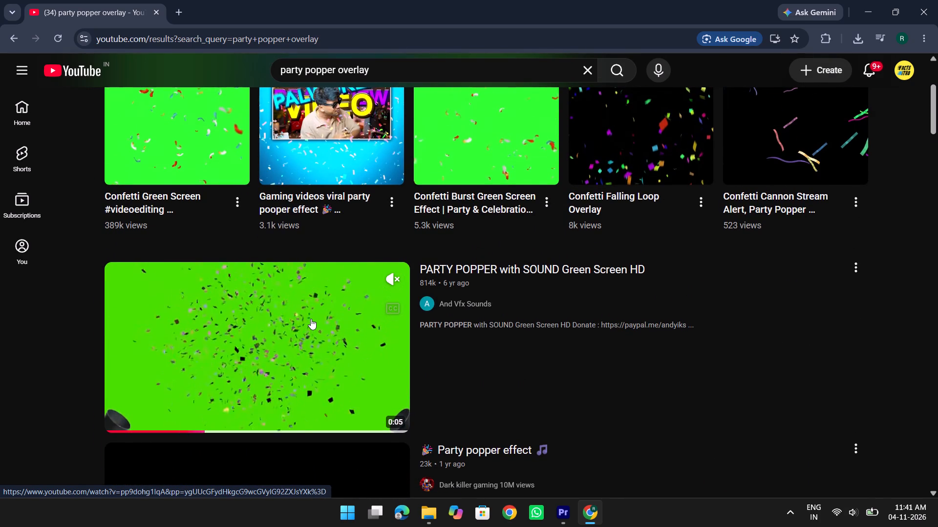
pyautogui.scroll(-7, 312, 319)
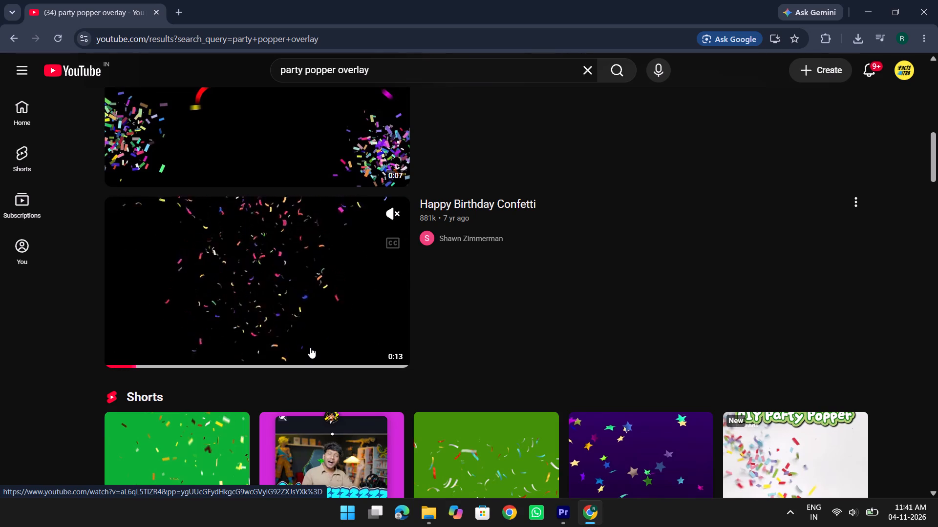
pyautogui.scroll(-1, 318, 341)
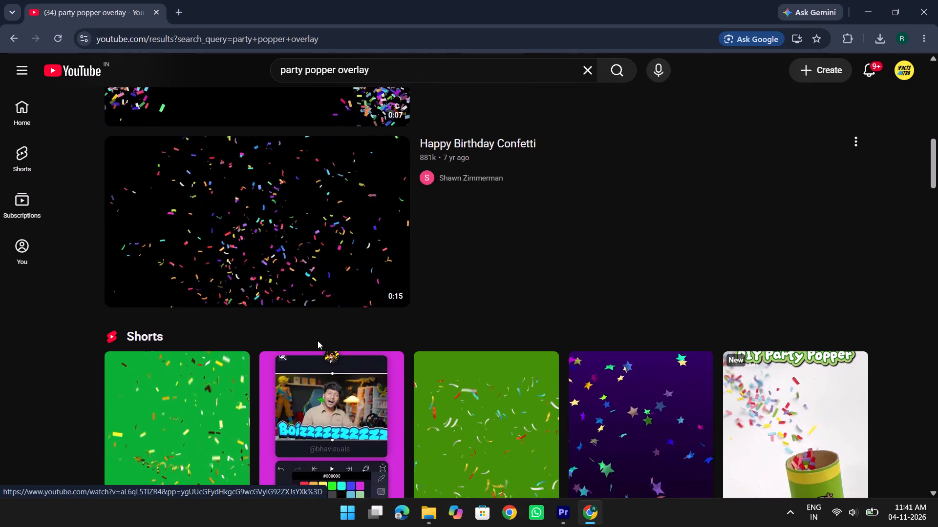
pyautogui.scroll(-4, 318, 341)
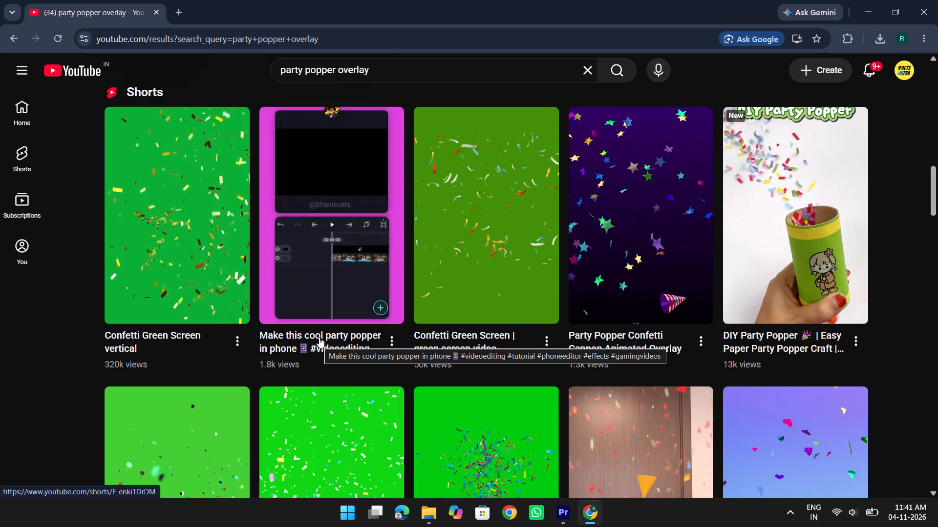
pyautogui.scroll(4, 337, 259)
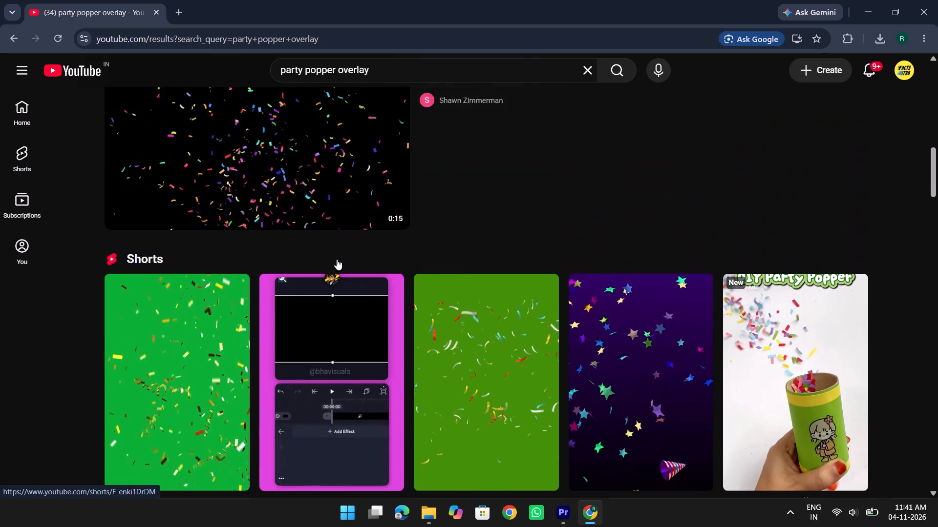
pyautogui.scroll(3, 337, 259)
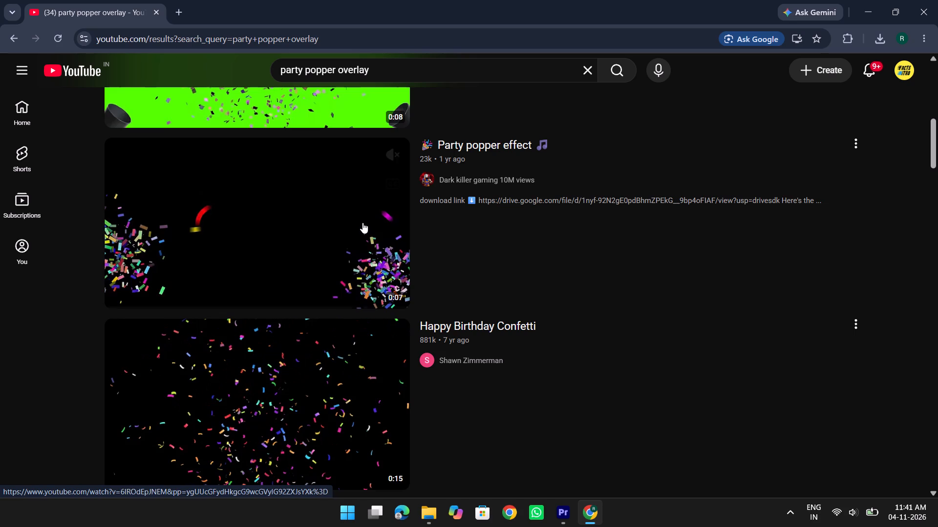
# Open the "Happy Birthday Confetti" video and download it as a 720p MP4 into the griffmass Prac assets folder.
pyautogui.click(353, 411)
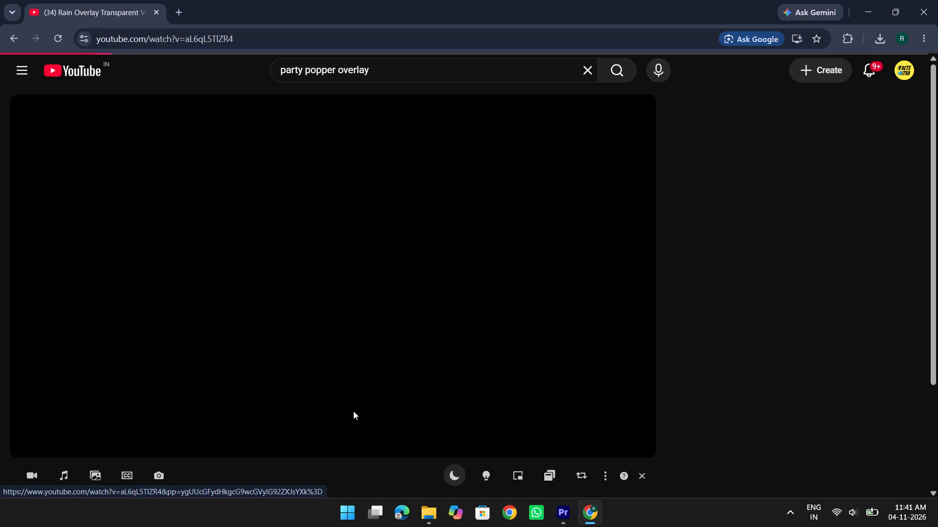
pyautogui.click(387, 324)
pyautogui.scroll(-4, 387, 324)
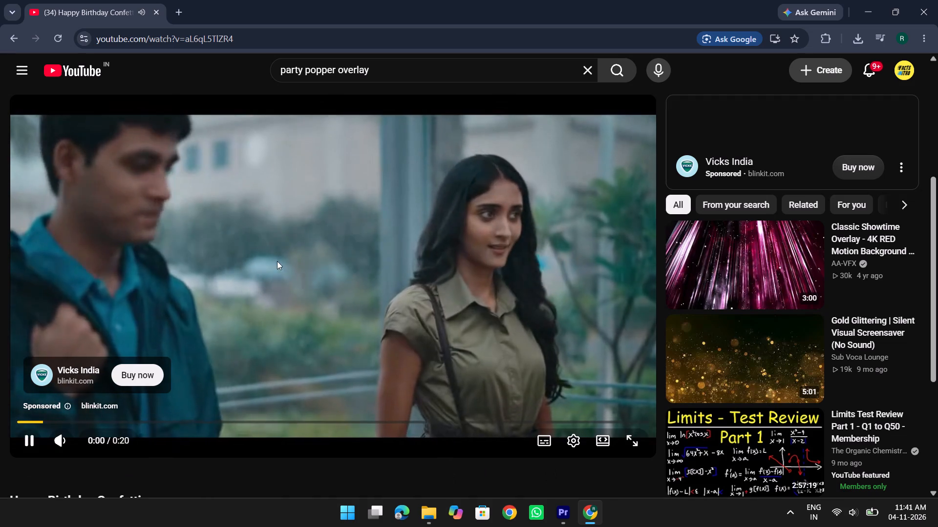
pyautogui.scroll(-3, 299, 250)
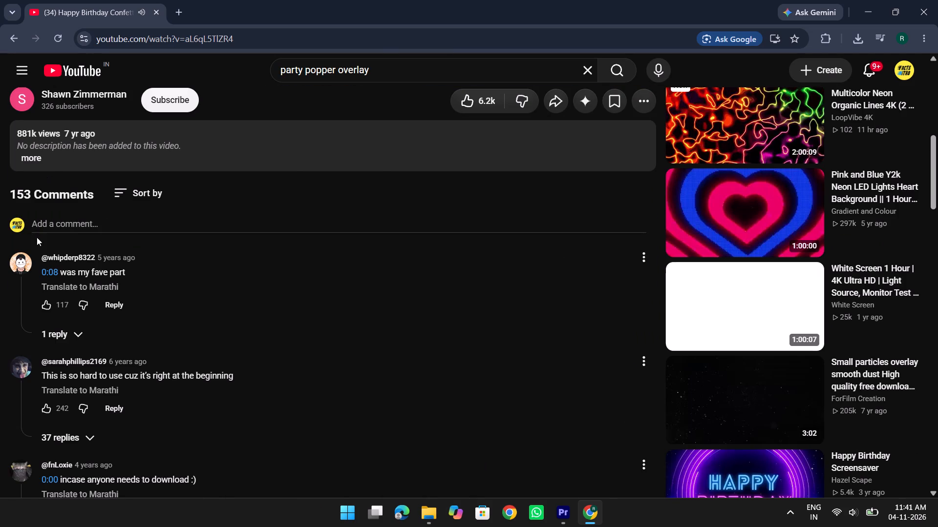
pyautogui.scroll(3, 165, 297)
pyautogui.click(22, 229)
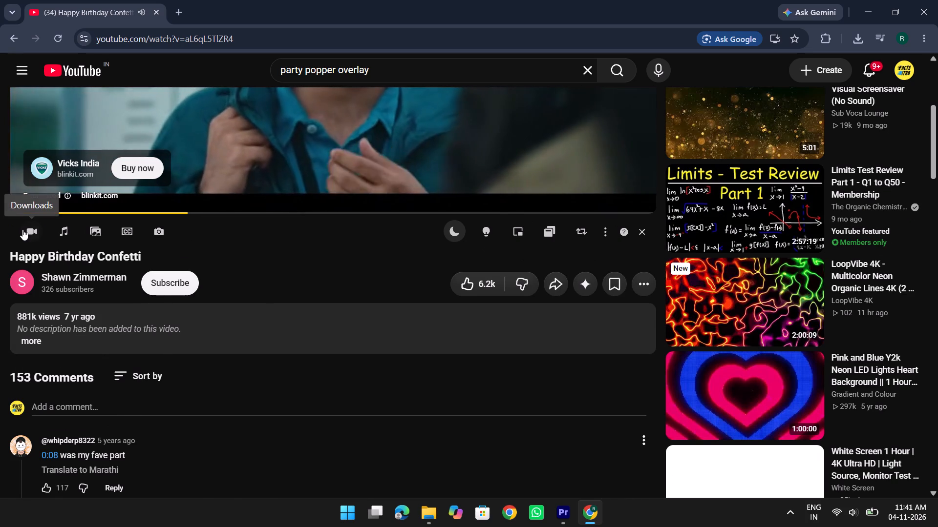
pyautogui.click(188, 453)
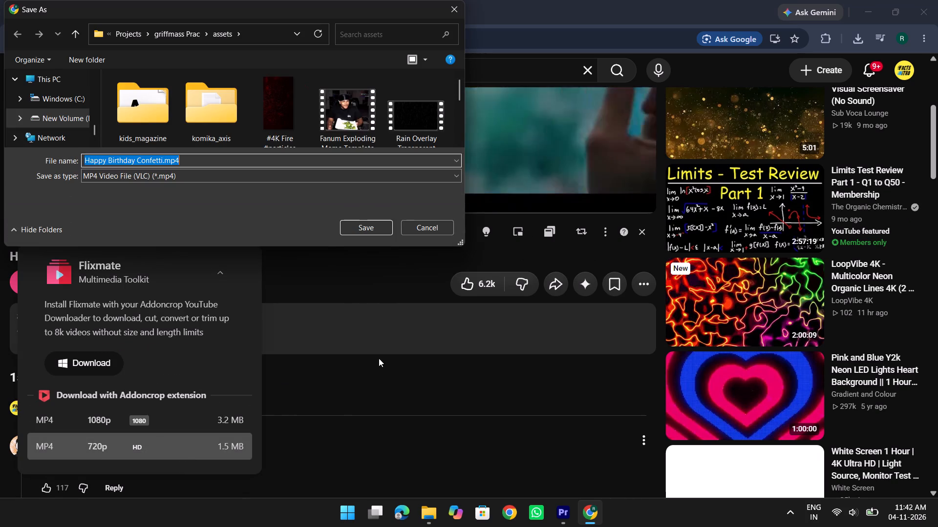
pyautogui.click(381, 227)
pyautogui.click(339, 135)
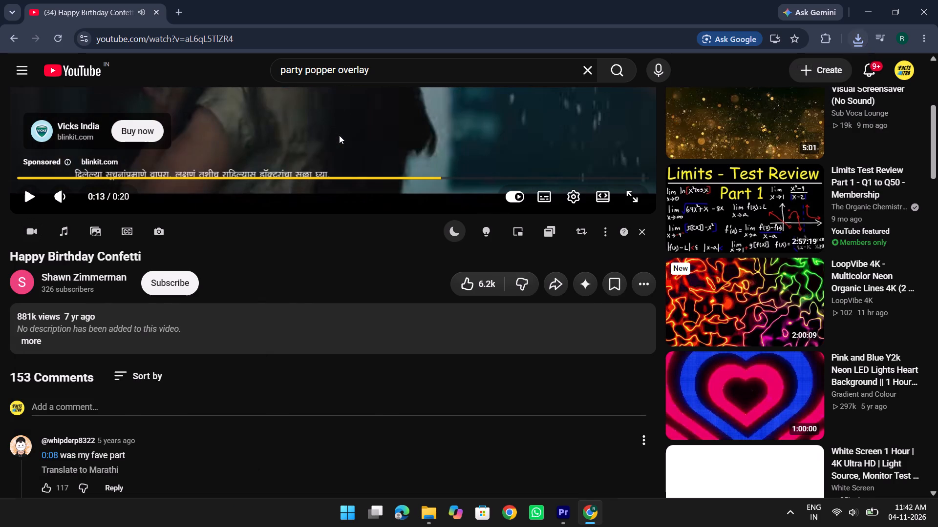
# Bring Happy Birthday Confetti.mp4 from the assets folder in File Explorer into Premiere's Main sequence, on V5 starting at 00:02:12:13.
pyautogui.hotkey('alt', 'Tab')
pyautogui.hotkey('alt', 'Tab')
pyautogui.hotkey('alt', 'Tab')
pyautogui.keyDown('alt'); pyautogui.click(489, 287); pyautogui.keyUp('alt')
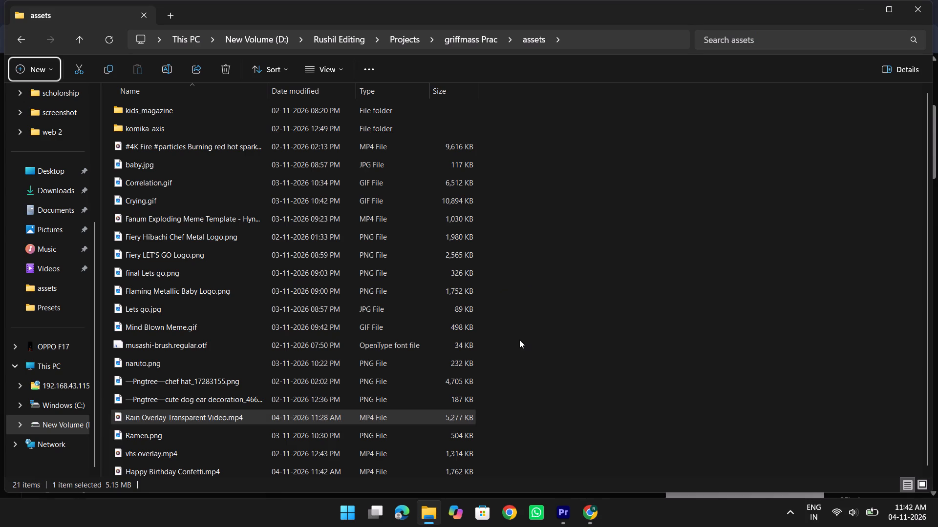
pyautogui.click(520, 340)
pyautogui.scroll(-2, 301, 436)
pyautogui.moveTo(192, 471); pyautogui.dragTo(501, 502)
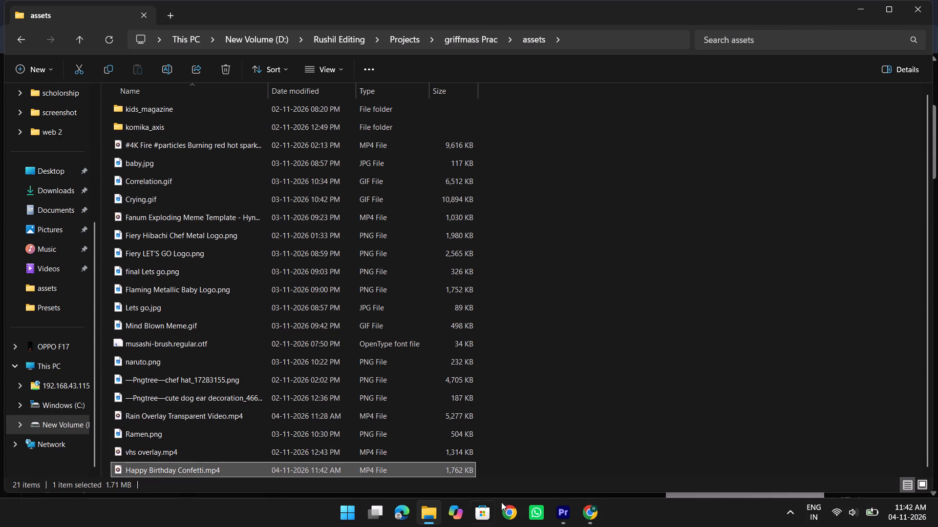
pyautogui.moveTo(501, 502); pyautogui.dragTo(575, 506)
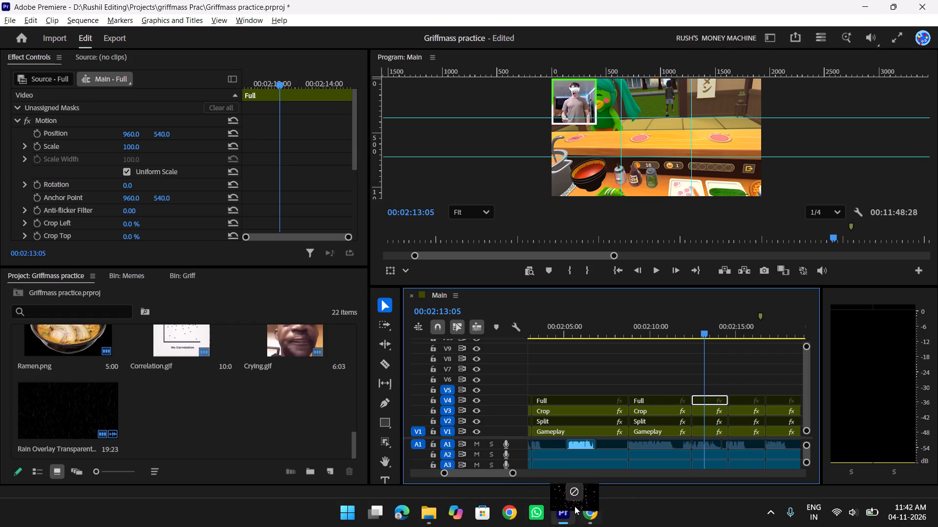
pyautogui.moveTo(575, 506); pyautogui.dragTo(705, 386)
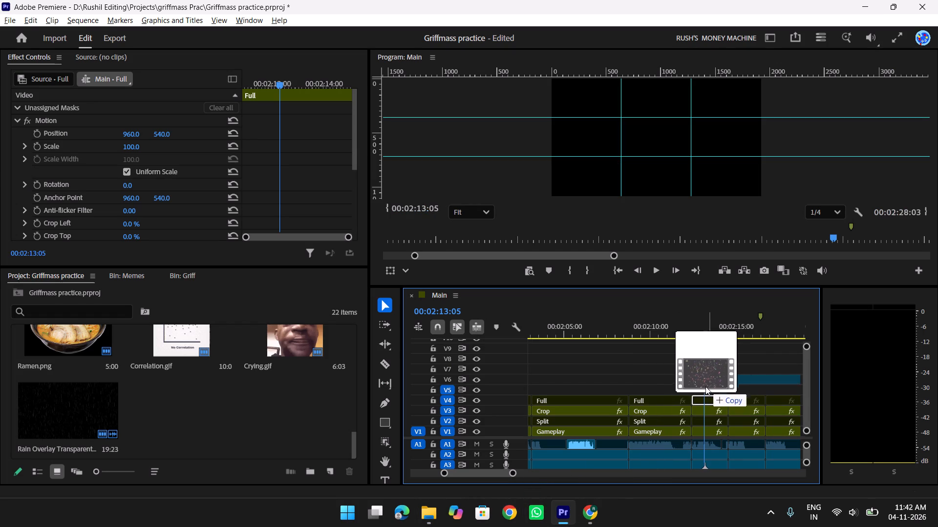
pyautogui.moveTo(705, 386); pyautogui.dragTo(690, 388)
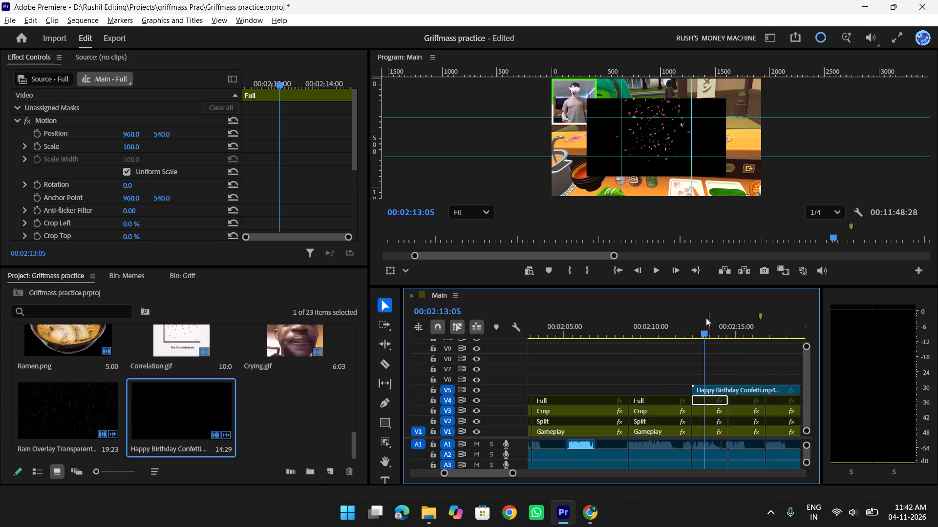
# Play the gameplay around 00:02:10 to find the confetti moment, and move the V5 confetti clip to start at 00:02:11:12.
pyautogui.scroll(-4, 717, 338)
pyautogui.moveTo(631, 331); pyautogui.dragTo(696, 332)
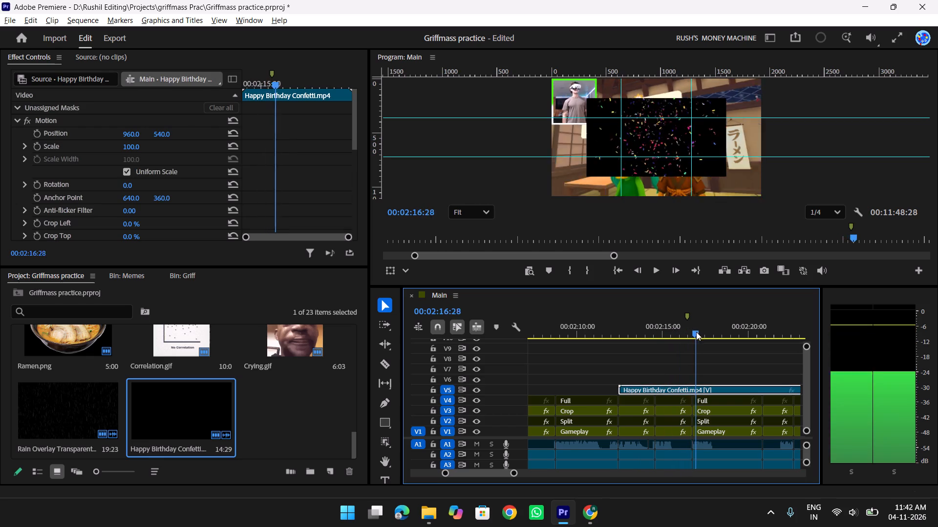
pyautogui.moveTo(696, 332); pyautogui.dragTo(573, 333)
pyautogui.press('space')
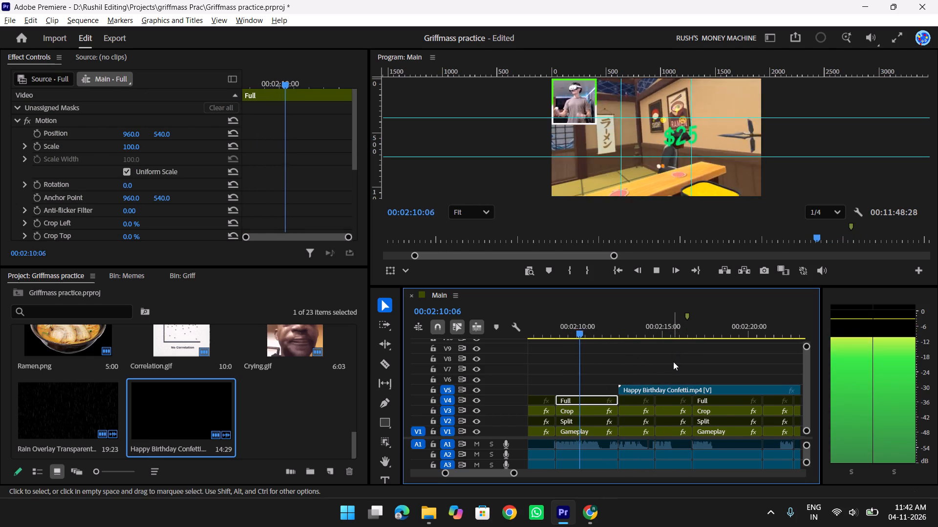
pyautogui.scroll(1, 674, 362)
pyautogui.press('space')
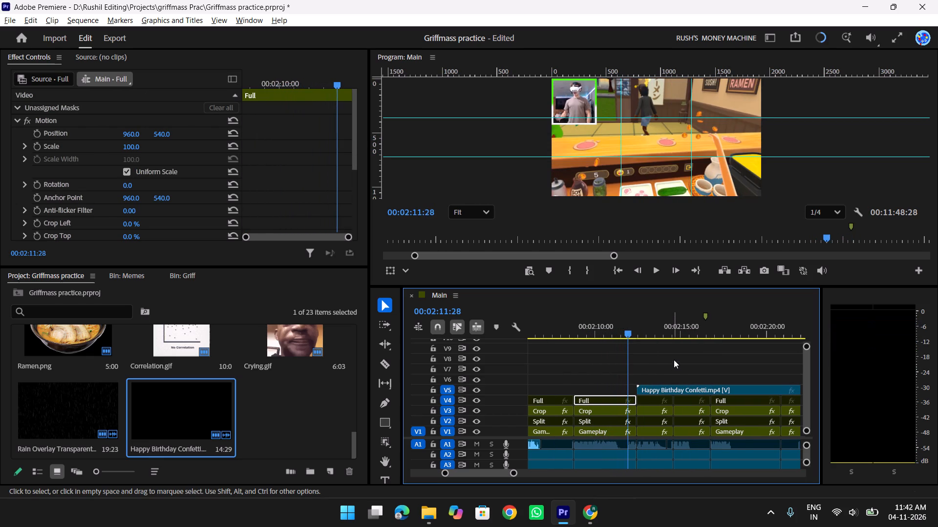
pyautogui.moveTo(624, 324); pyautogui.dragTo(586, 332)
pyautogui.press('space')
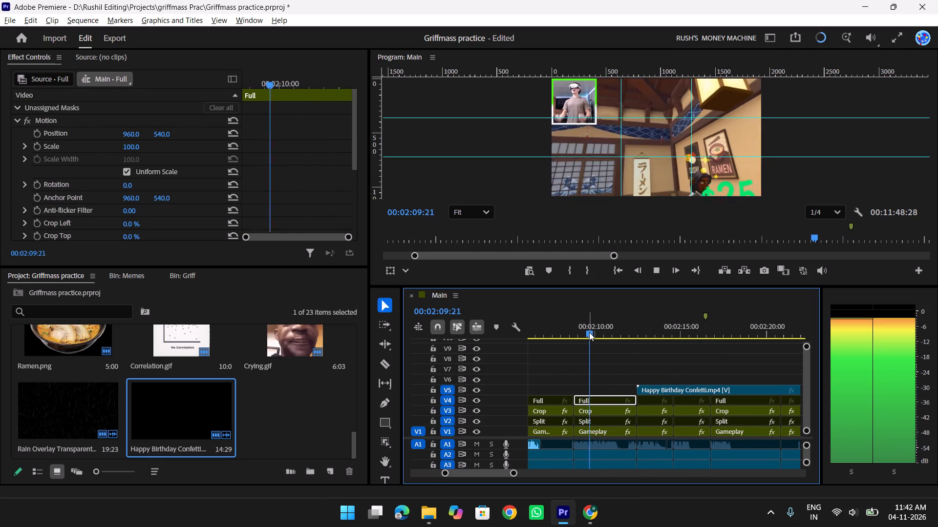
pyautogui.press('space')
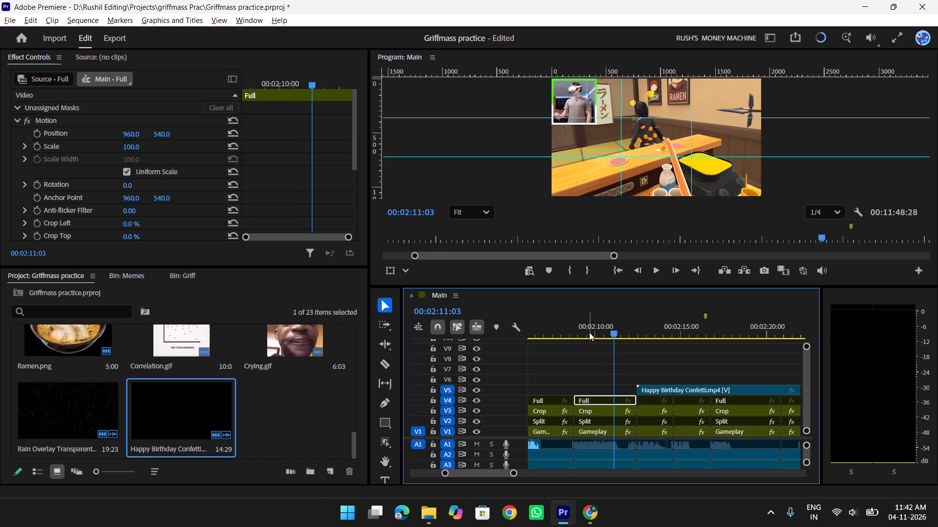
pyautogui.press('space')
pyautogui.press('space')
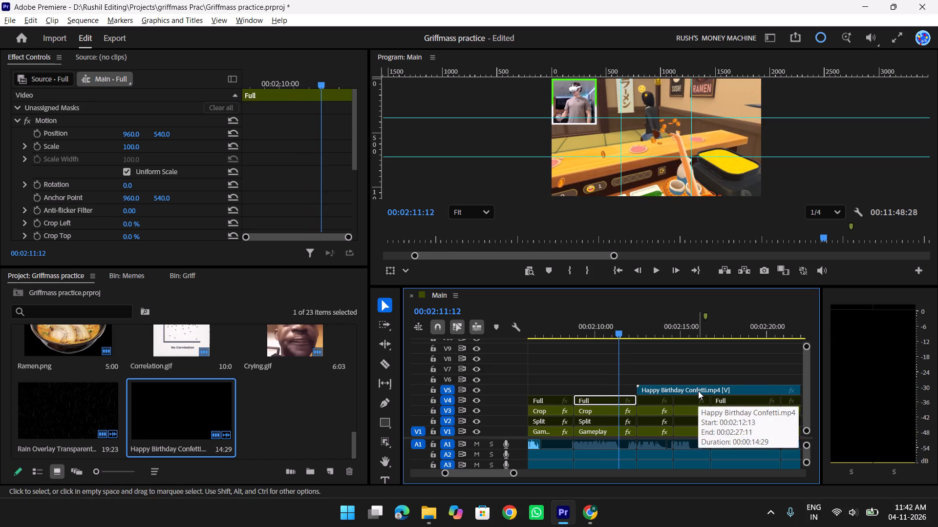
pyautogui.moveTo(698, 388); pyautogui.dragTo(675, 391)
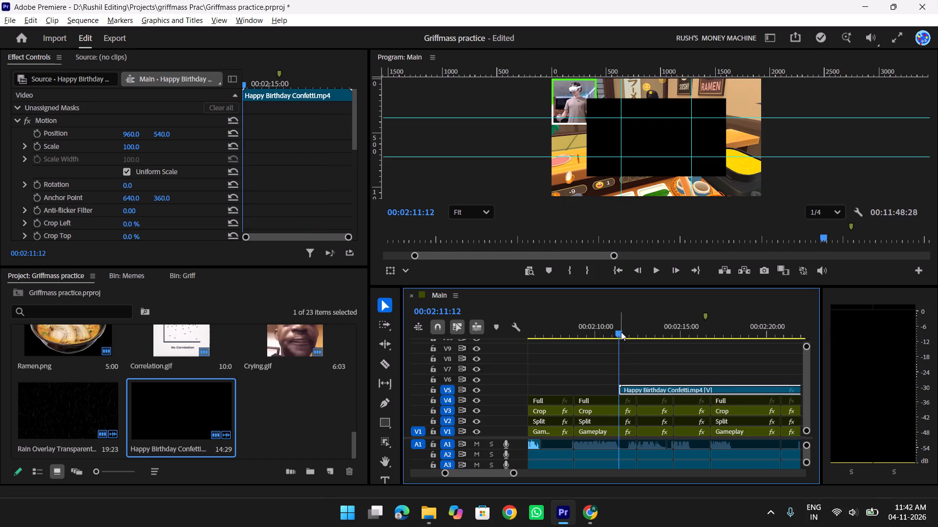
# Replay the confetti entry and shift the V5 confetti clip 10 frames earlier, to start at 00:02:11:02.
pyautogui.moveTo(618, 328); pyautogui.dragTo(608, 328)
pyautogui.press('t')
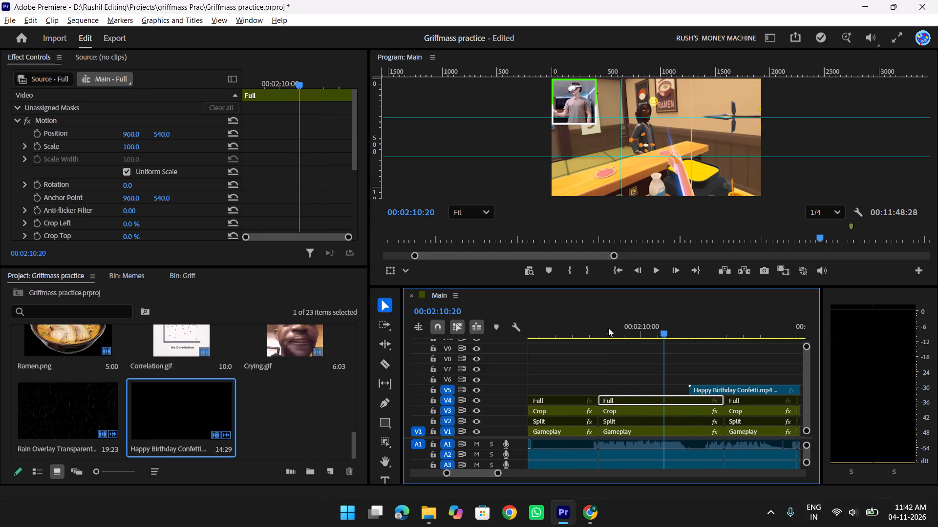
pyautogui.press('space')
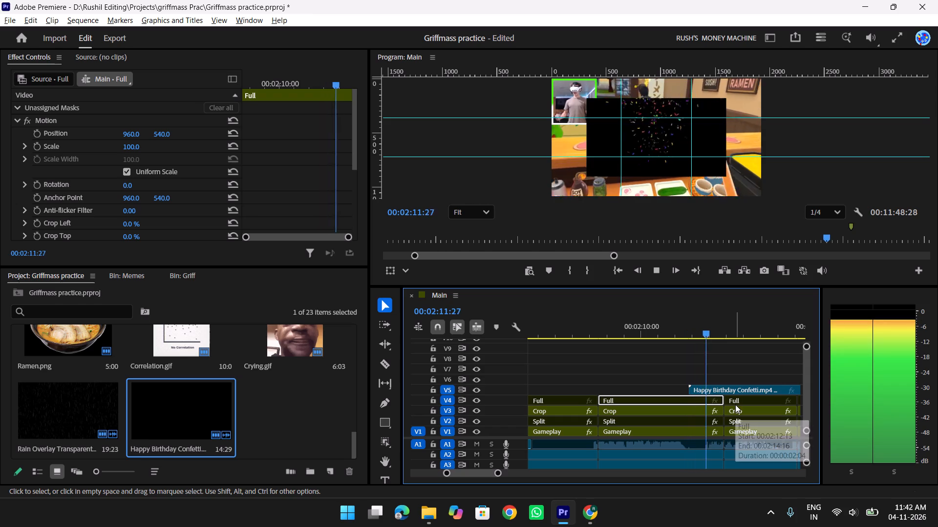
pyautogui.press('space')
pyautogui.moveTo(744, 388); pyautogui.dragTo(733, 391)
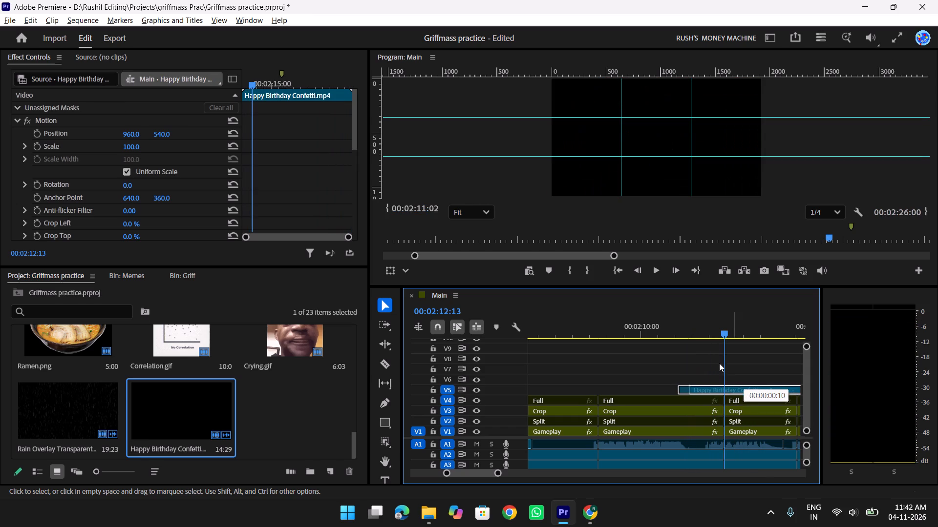
# Step frame by frame from 00:02:09:23 to pinpoint the moment, and move the V5 confetti clip to start at 00:02:11:11.
pyautogui.moveTo(692, 331); pyautogui.dragTo(625, 330)
pyautogui.press('space')
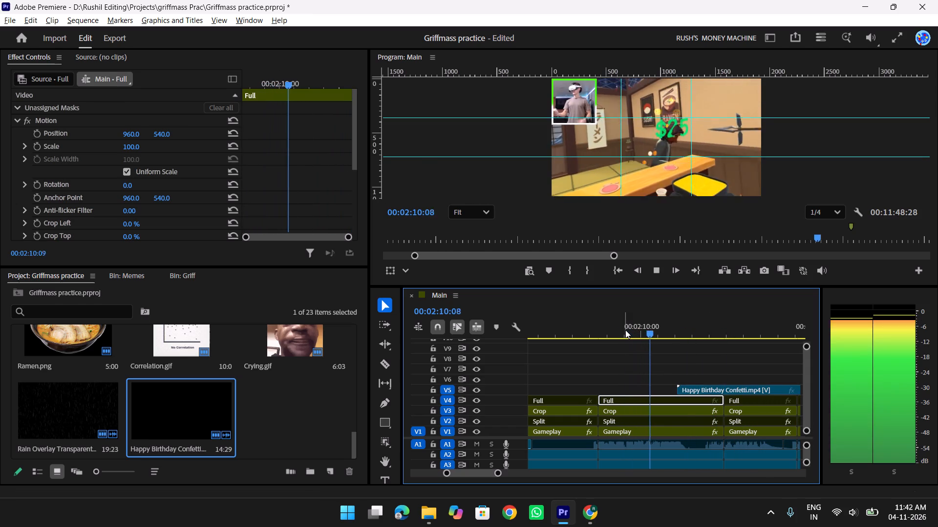
pyautogui.press('space')
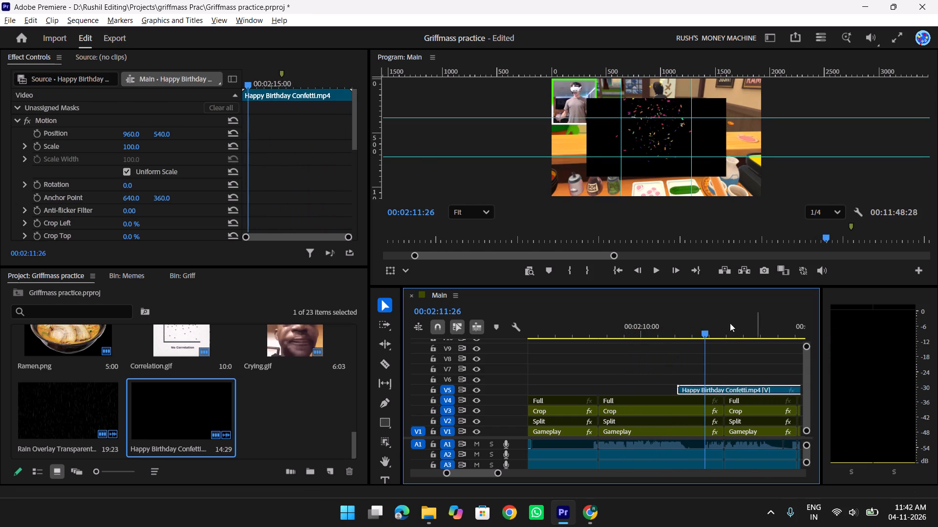
pyautogui.moveTo(705, 328); pyautogui.dragTo(632, 331)
pyautogui.press('Right')
pyautogui.press('Right')
pyautogui.press('Right')
pyautogui.press('Right')
pyautogui.press('Right')
pyautogui.press('Right')
pyautogui.press('Right')
pyautogui.press('Right')
pyautogui.press('Right')
pyautogui.press('Right')
pyautogui.press('Right')
pyautogui.press('Right')
pyautogui.press('Right')
pyautogui.press('Right')
pyautogui.press('Right')
pyautogui.press('Right')
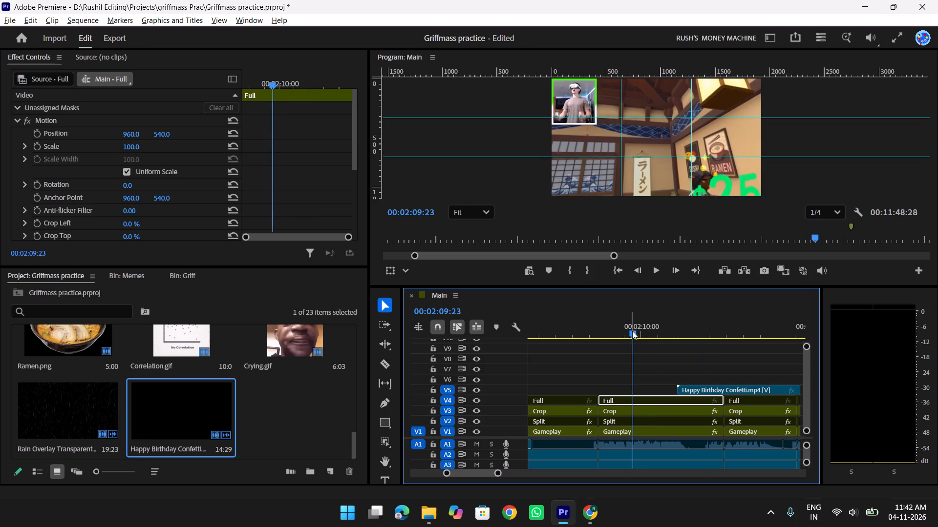
pyautogui.press('Right')
pyautogui.press('Right')
pyautogui.press('Right')
pyautogui.press('Right')
pyautogui.press('Right')
pyautogui.press('Right')
pyautogui.press('Right')
pyautogui.press('Right')
pyautogui.press('Right')
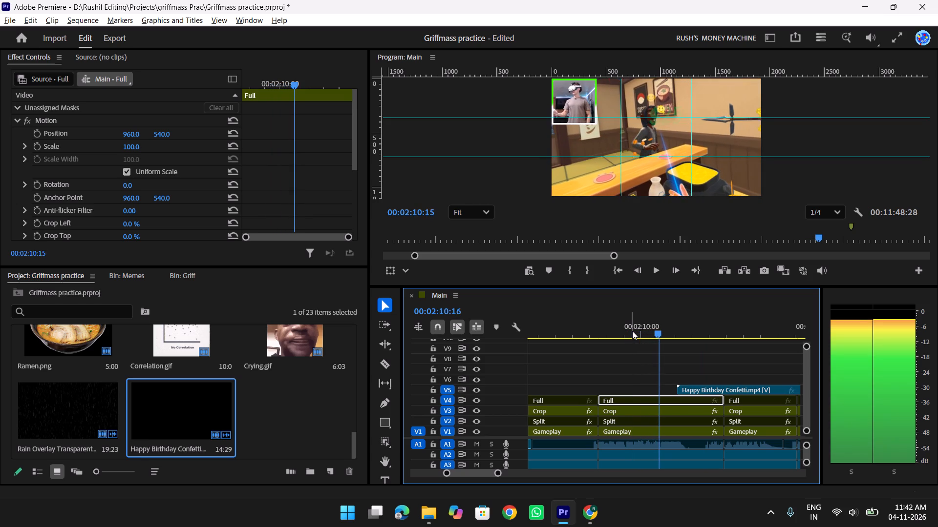
pyautogui.press('Right')
pyautogui.press('Right')
pyautogui.press('Right')
pyautogui.press('Right')
pyautogui.press('Right')
pyautogui.press('Right')
pyautogui.press('Right')
pyautogui.press('Right')
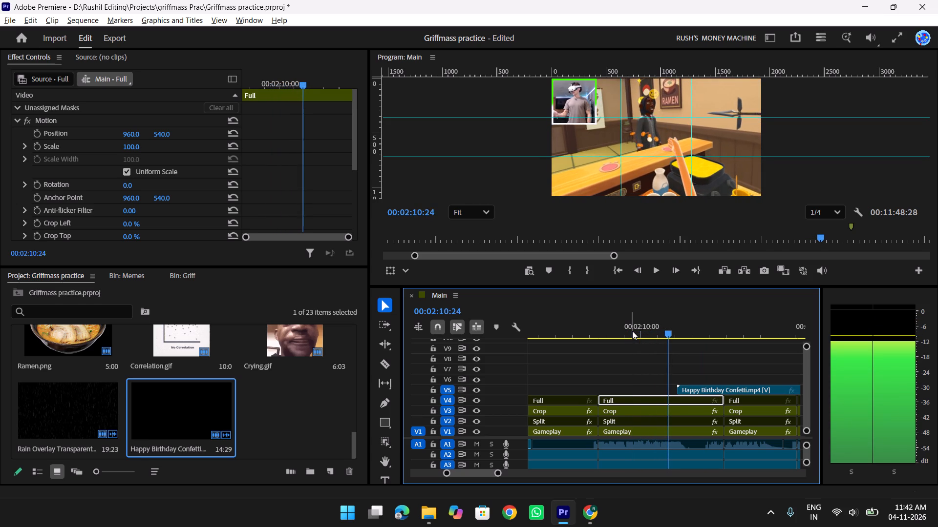
pyautogui.press('Right')
pyautogui.press('Right')
pyautogui.press('Right')
pyautogui.press('Right')
pyautogui.press('Right')
pyautogui.press('Right')
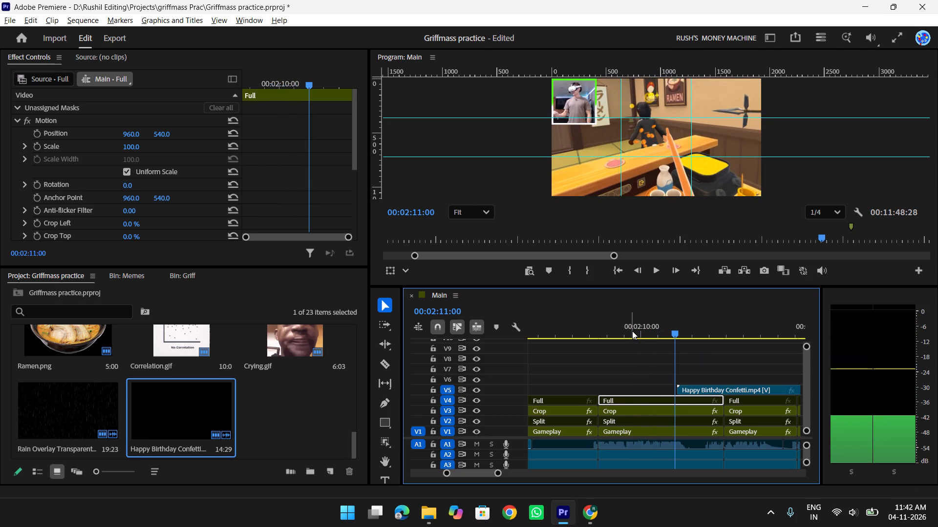
pyautogui.press('Right')
pyautogui.press('Right')
pyautogui.press('Right')
pyautogui.press('Right')
pyautogui.press('Right')
pyautogui.press('Right')
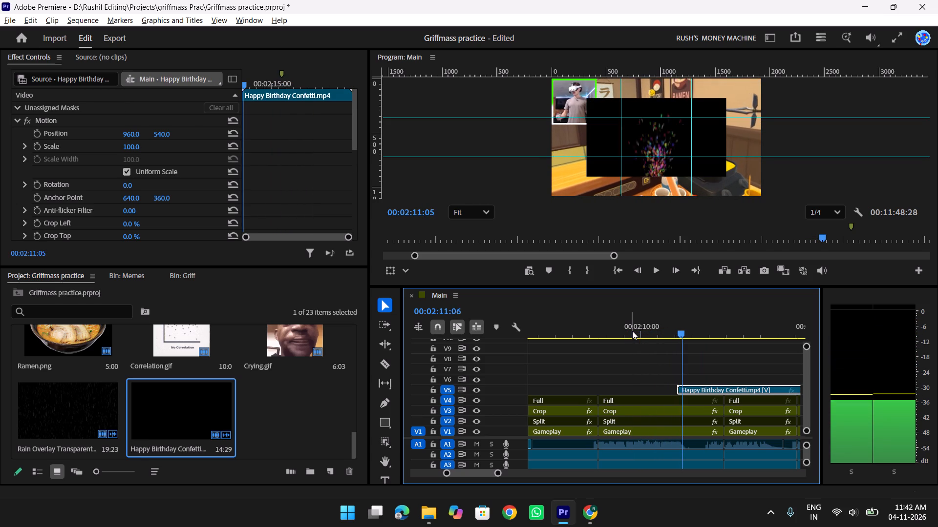
pyautogui.press('Right')
pyautogui.press('Right')
pyautogui.press('Right')
pyautogui.press('Right')
pyautogui.press('Right')
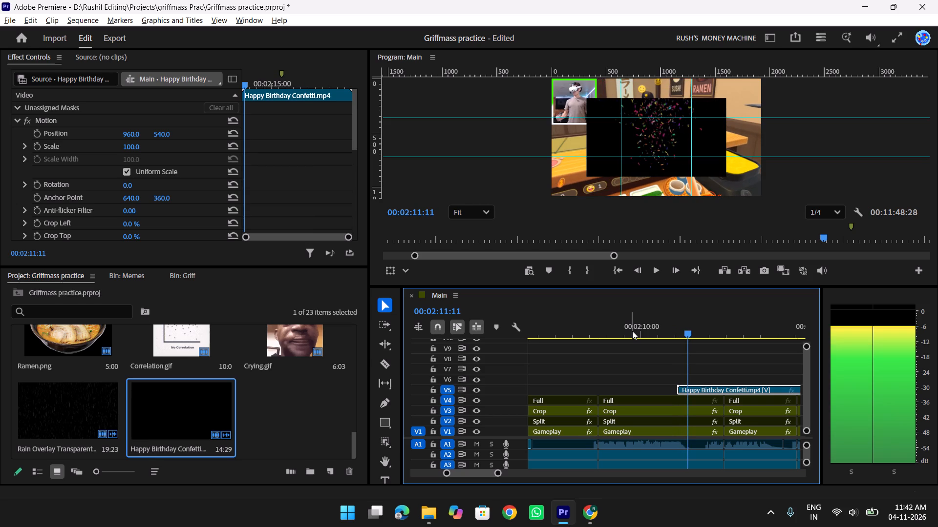
pyautogui.moveTo(738, 391); pyautogui.dragTo(746, 389)
# Play the section from just before the V5 confetti clip to check its timing and where it should end.
pyautogui.moveTo(689, 333); pyautogui.dragTo(657, 335)
pyautogui.press('space')
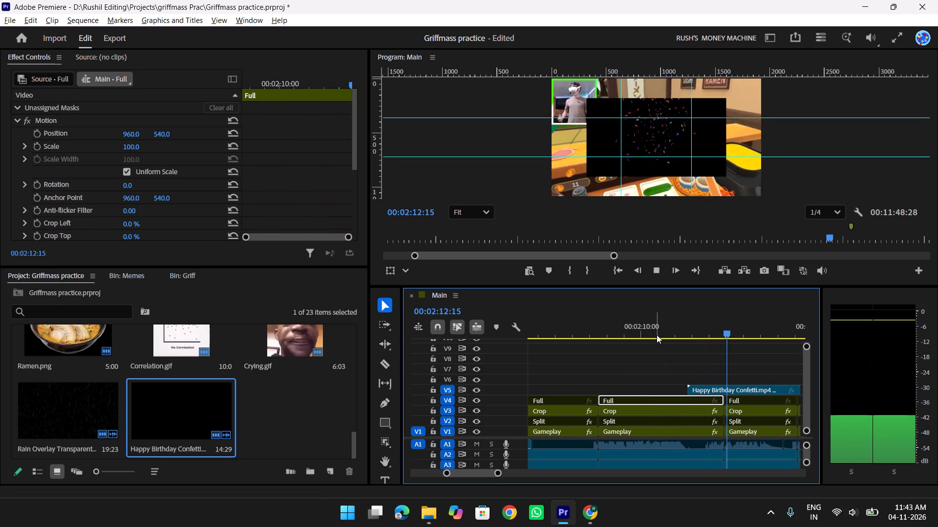
pyautogui.press('space')
pyautogui.scroll(-5, 720, 342)
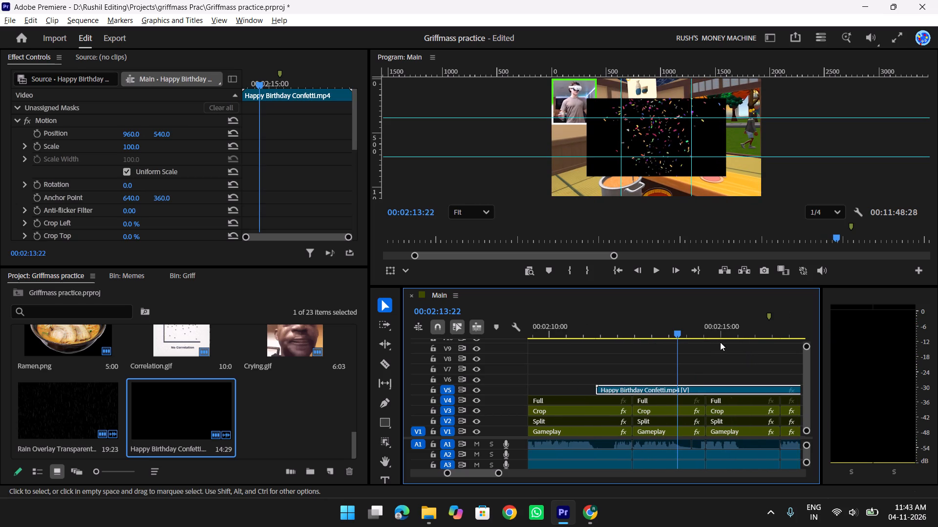
pyautogui.moveTo(631, 325); pyautogui.dragTo(579, 328)
pyautogui.press('space')
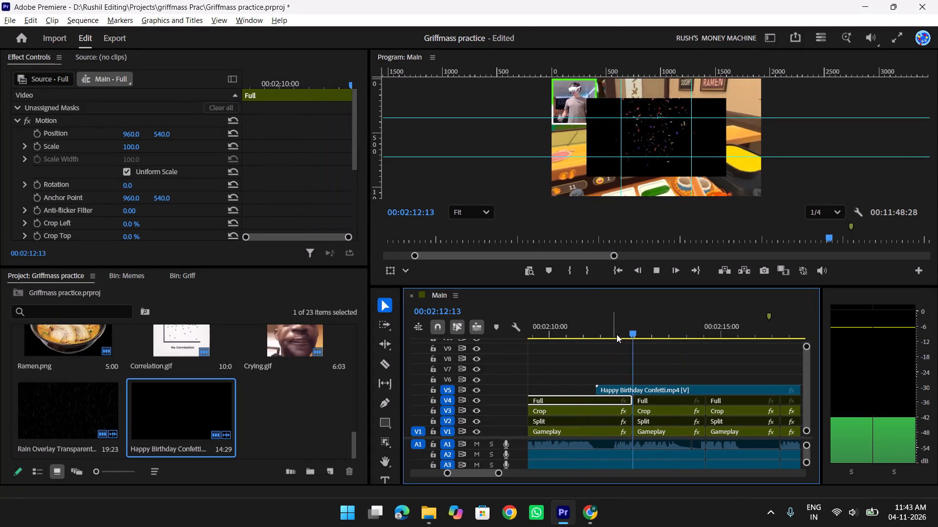
pyautogui.press('space')
# Cut the V5 confetti clip at 00:02:12:12 and delete the part after the cut.
pyautogui.moveTo(660, 324); pyautogui.dragTo(633, 330)
pyautogui.click(694, 387)
pyautogui.press('w')
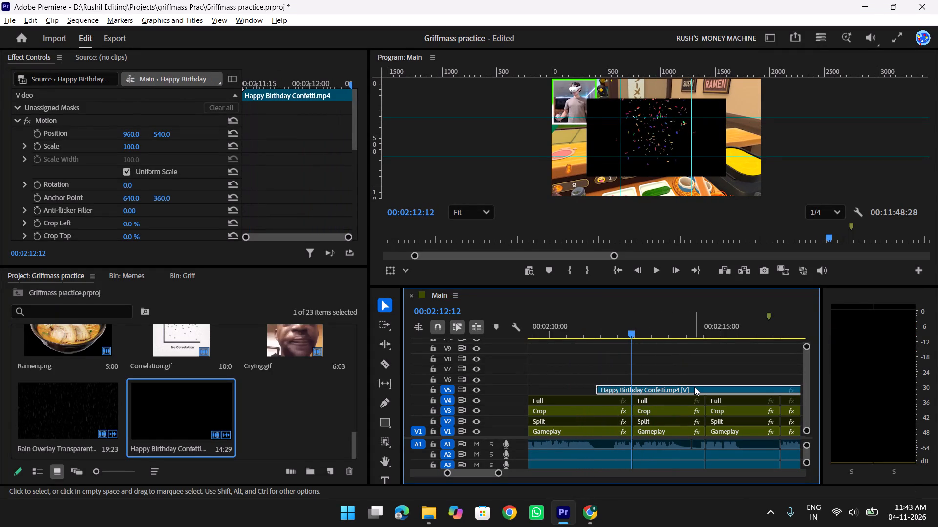
pyautogui.click(694, 387)
pyautogui.press('Delete')
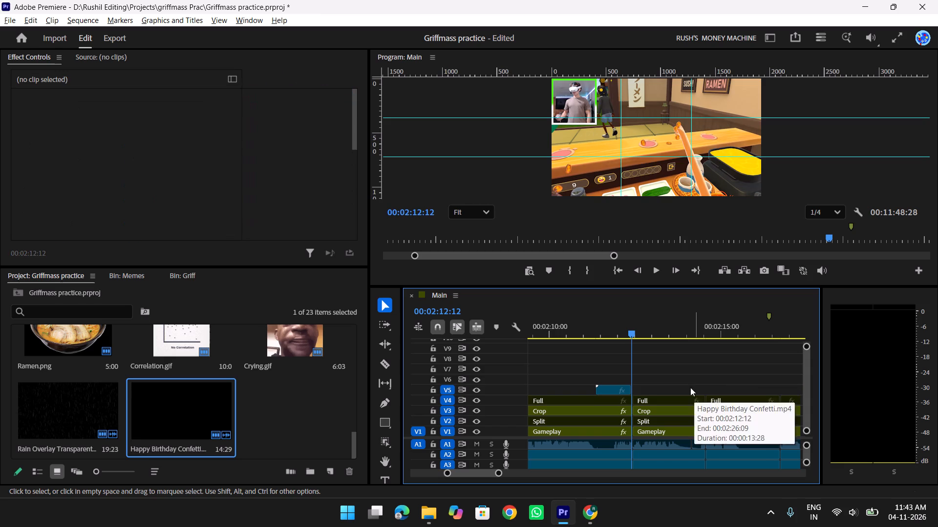
# Play the section around the trimmed V5 confetti clip to check its start and end against the gameplay.
pyautogui.moveTo(625, 331); pyautogui.dragTo(641, 333)
pyautogui.press('space')
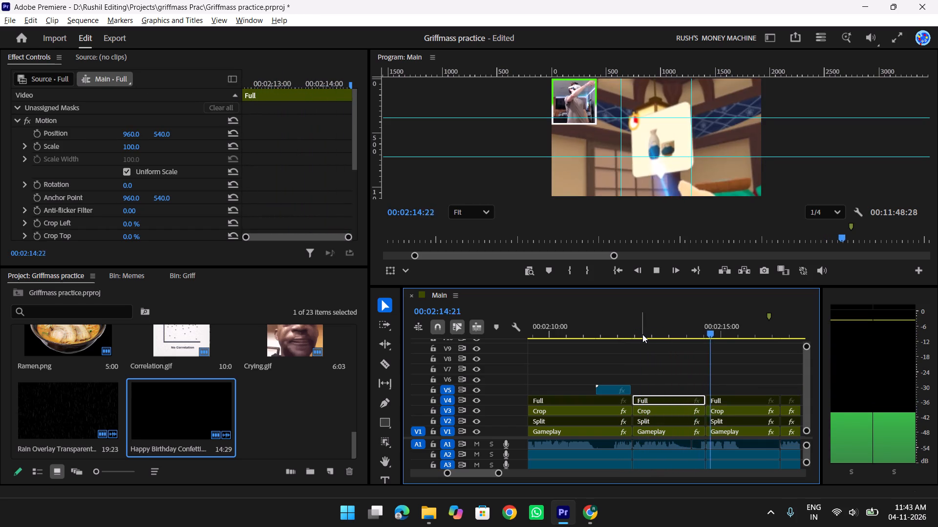
pyautogui.press('space')
pyautogui.moveTo(697, 332); pyautogui.dragTo(525, 338)
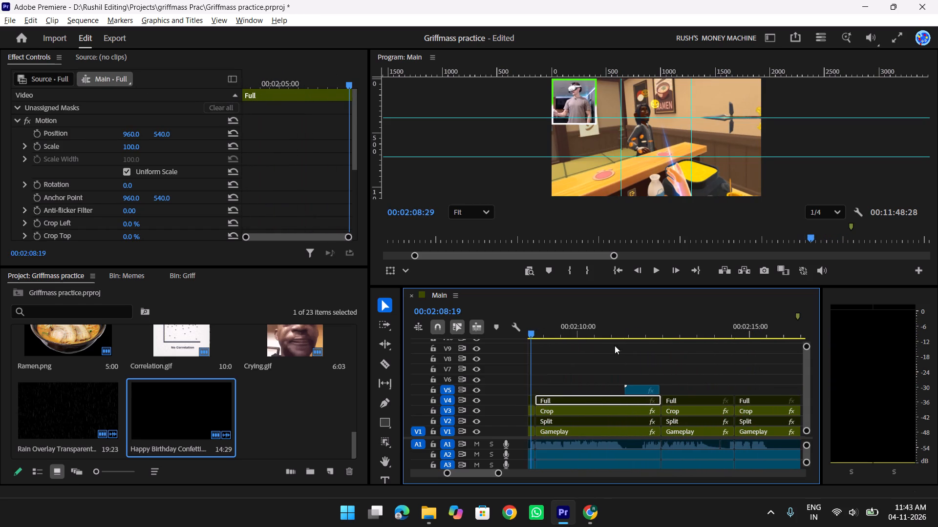
pyautogui.scroll(2, 682, 348)
pyautogui.press('space')
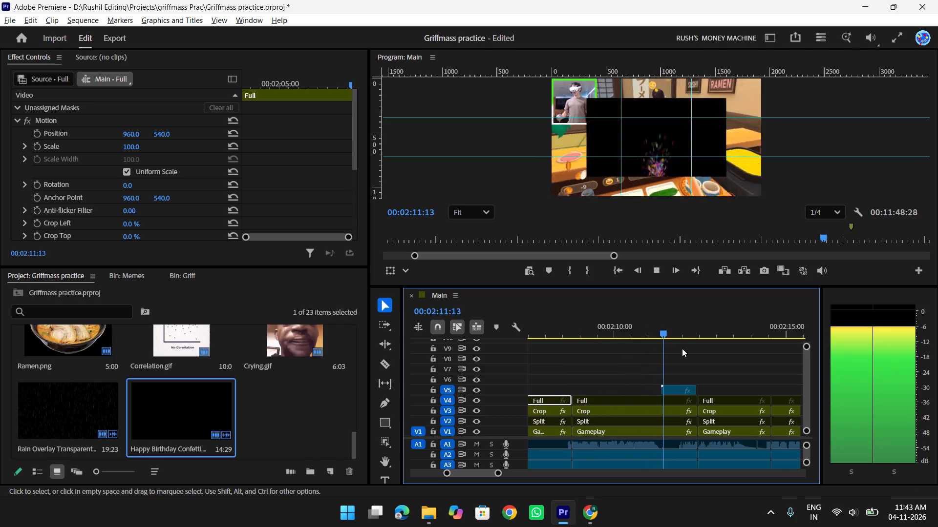
pyautogui.press('space')
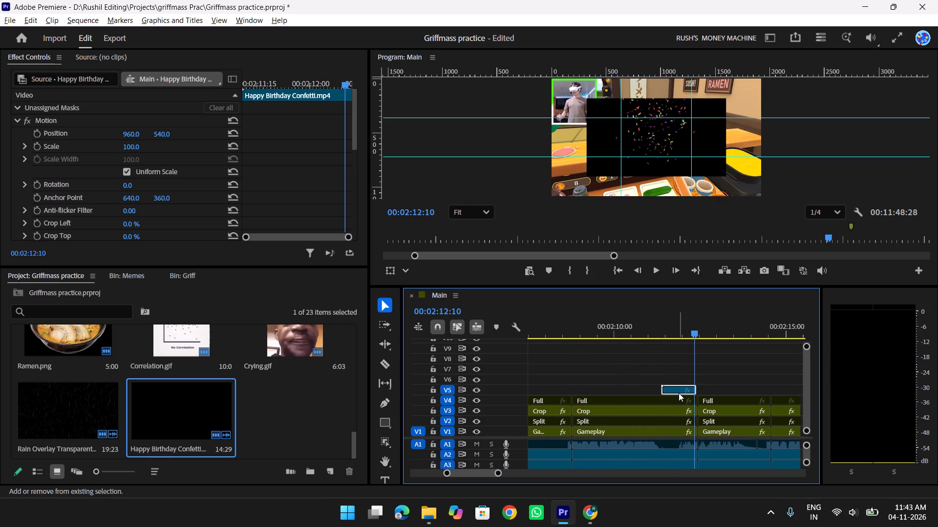
# Enlarge the V5 confetti clip to a scale of 155 and set its vertical position to 530.
pyautogui.hotkey('shift', 'z')
pyautogui.click(524, 165)
pyautogui.moveTo(694, 327); pyautogui.dragTo(677, 331)
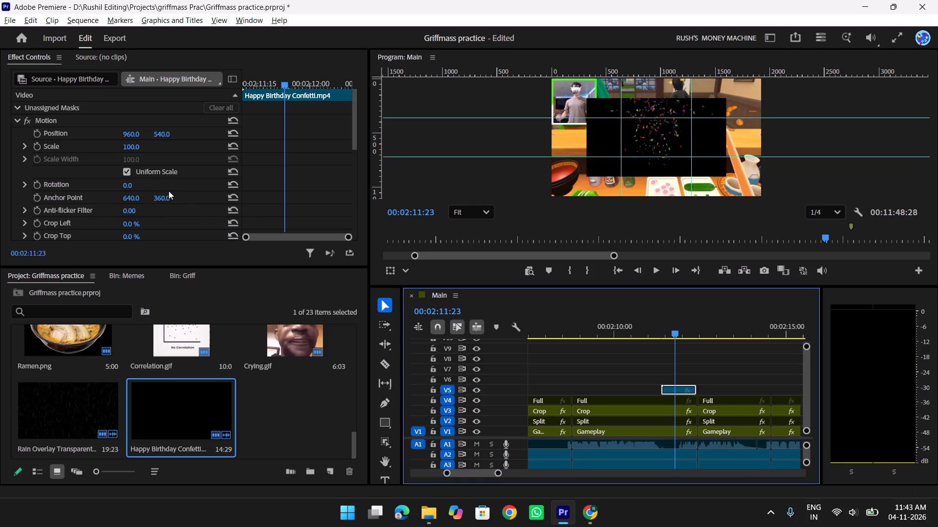
pyautogui.moveTo(134, 149); pyautogui.dragTo(164, 155)
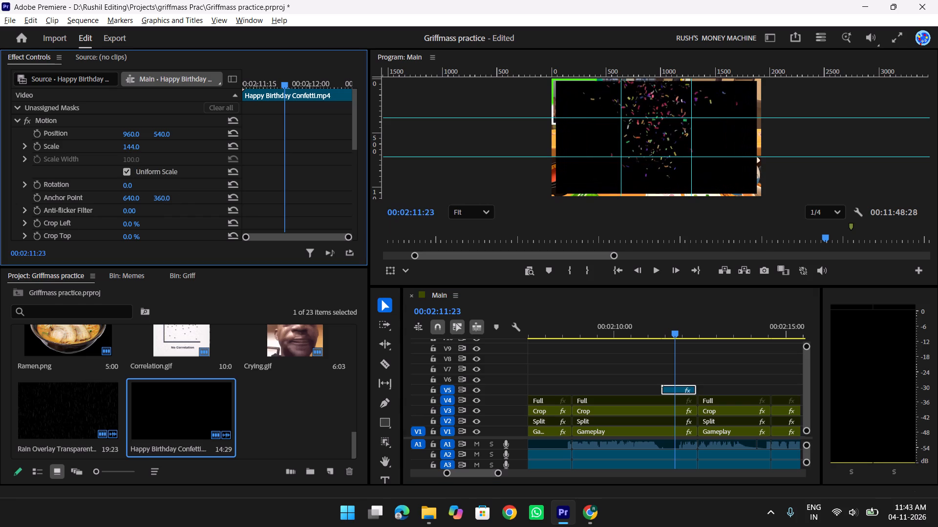
pyautogui.moveTo(164, 155); pyautogui.dragTo(173, 157)
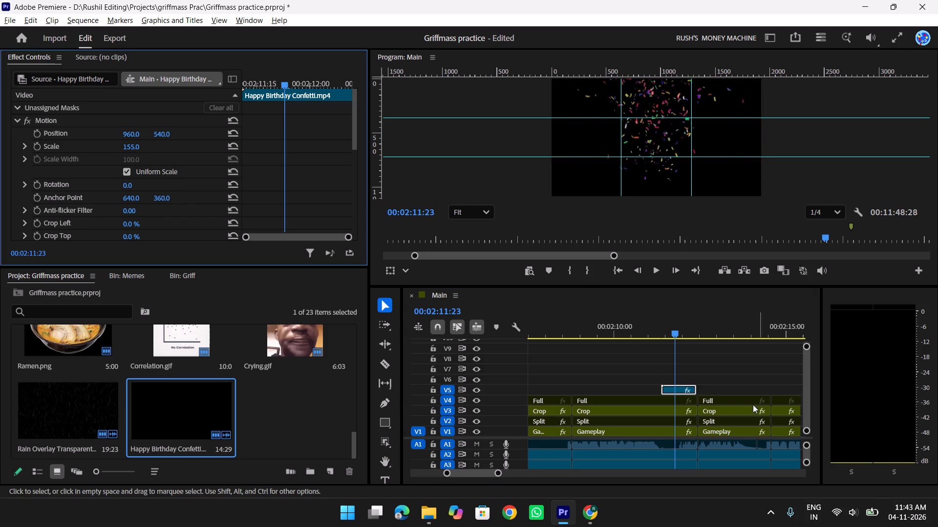
pyautogui.moveTo(163, 136); pyautogui.dragTo(180, 137)
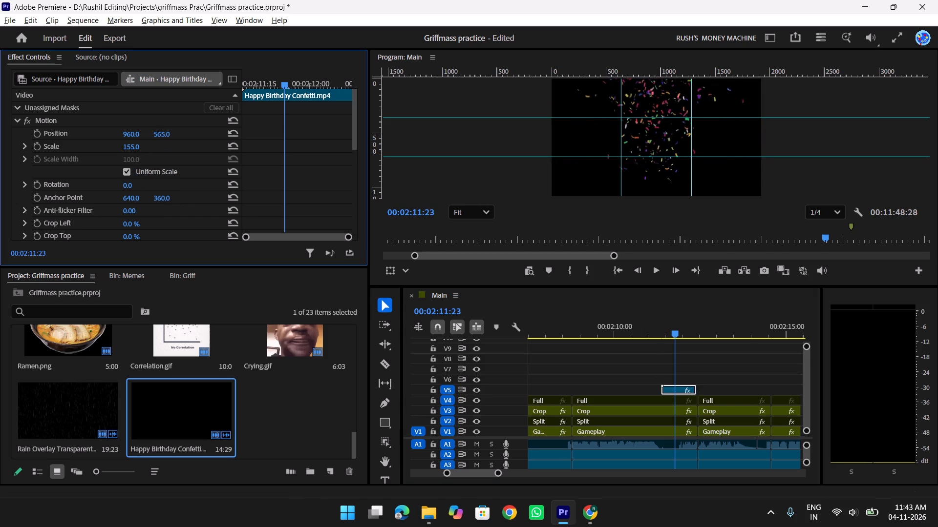
pyautogui.moveTo(180, 137); pyautogui.dragTo(164, 143)
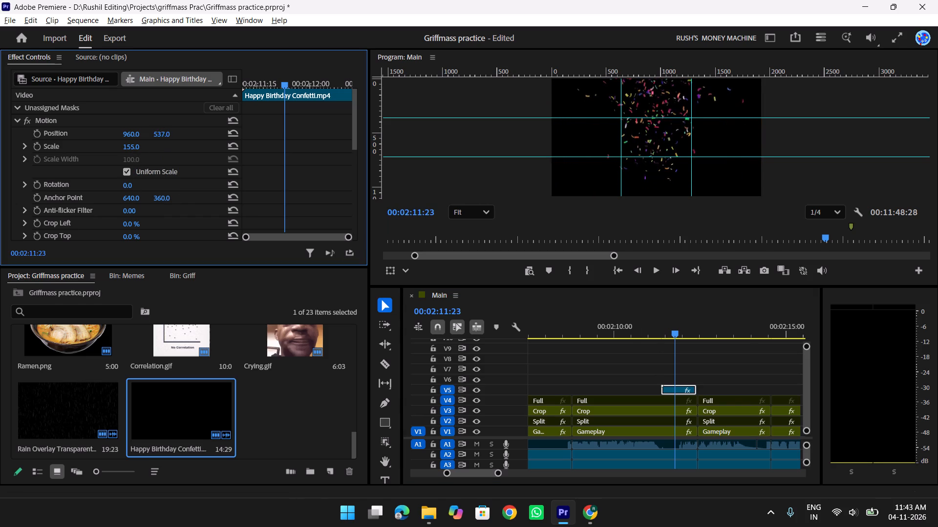
pyautogui.moveTo(164, 143); pyautogui.dragTo(161, 145)
# Set the V5 confetti clip's blend mode to Screen.
pyautogui.moveTo(665, 324); pyautogui.dragTo(605, 325)
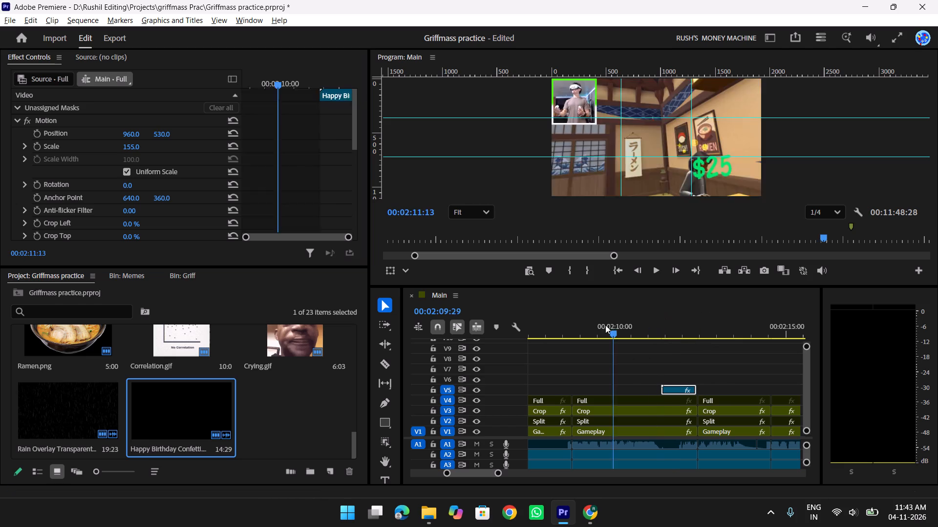
pyautogui.moveTo(605, 325); pyautogui.dragTo(672, 321)
pyautogui.click(676, 390)
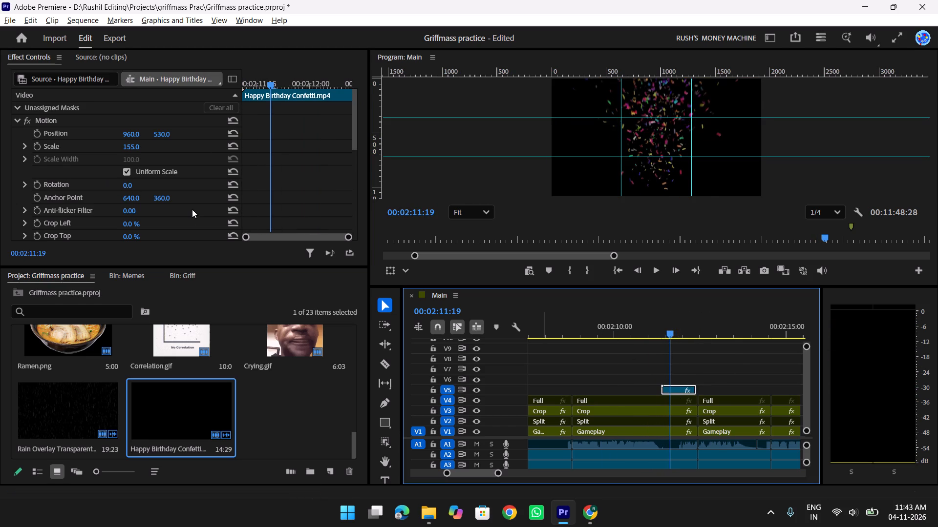
pyautogui.scroll(-13, 192, 209)
pyautogui.click(150, 146)
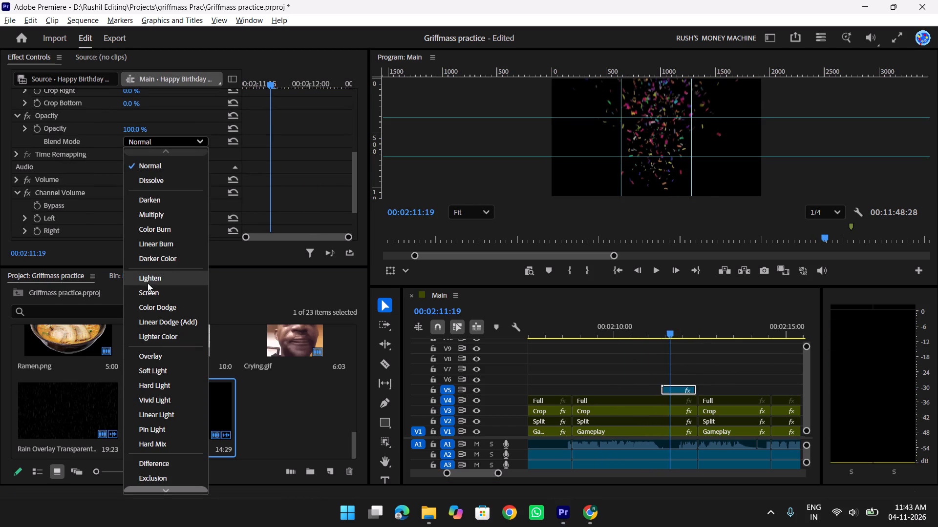
pyautogui.click(158, 298)
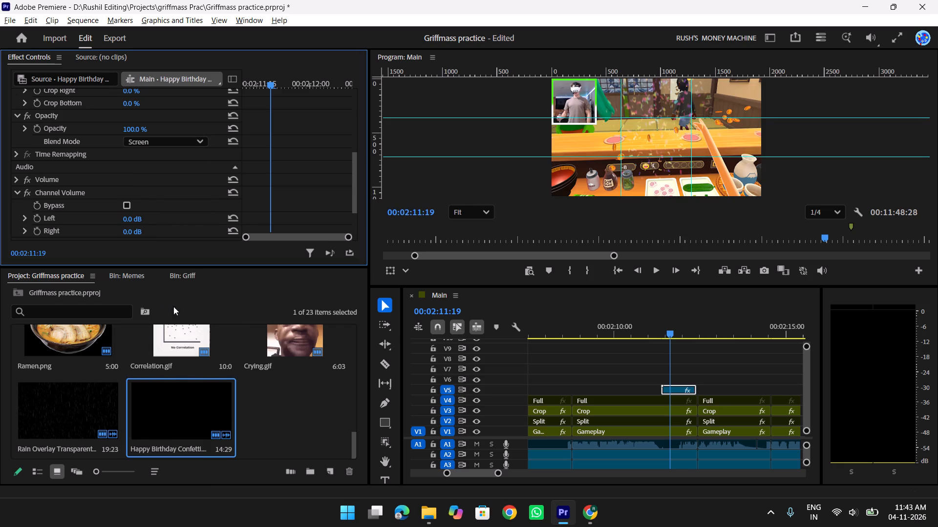
# Replay the confetti moment, including a full-screen preview, to check how the overlay looks over the gameplay.
pyautogui.moveTo(664, 331); pyautogui.dragTo(640, 331)
pyautogui.press('space')
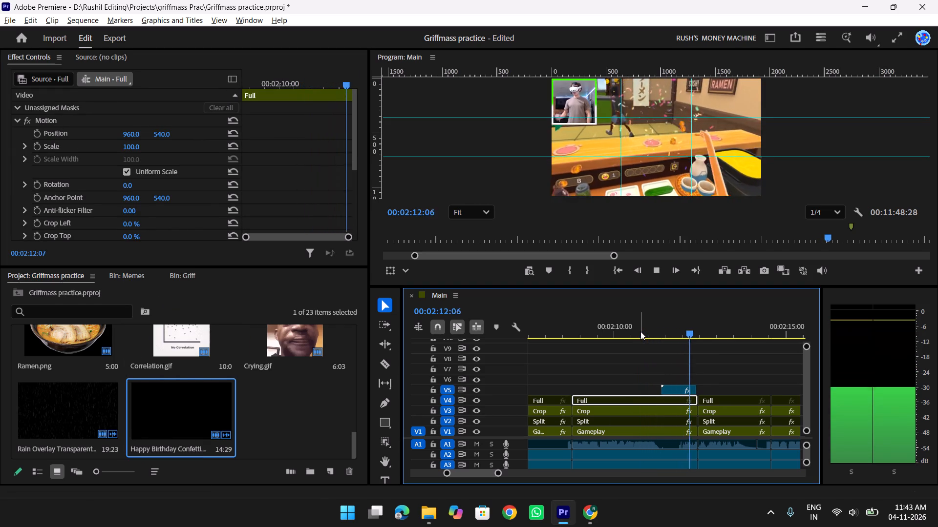
pyautogui.press('space')
pyautogui.moveTo(684, 330); pyautogui.dragTo(669, 332)
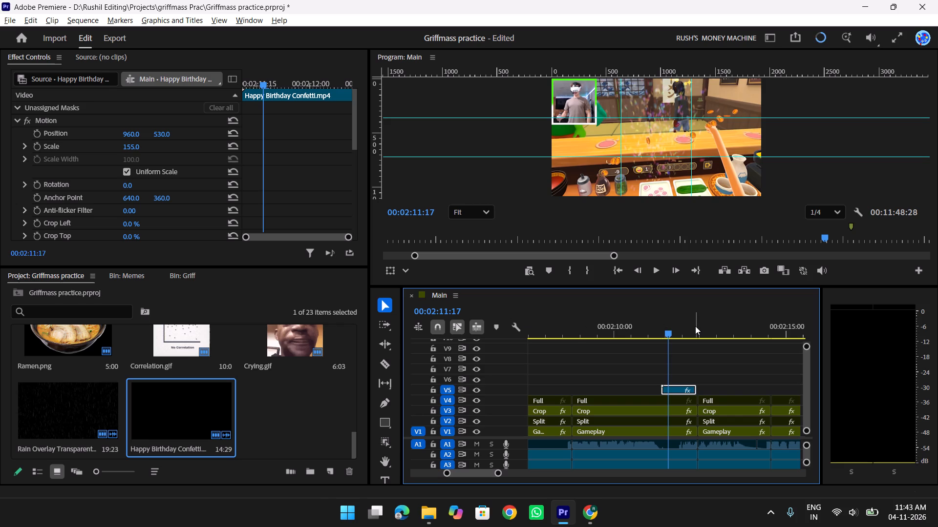
pyautogui.press('t')
pyautogui.press('t')
pyautogui.moveTo(652, 323); pyautogui.dragTo(574, 326)
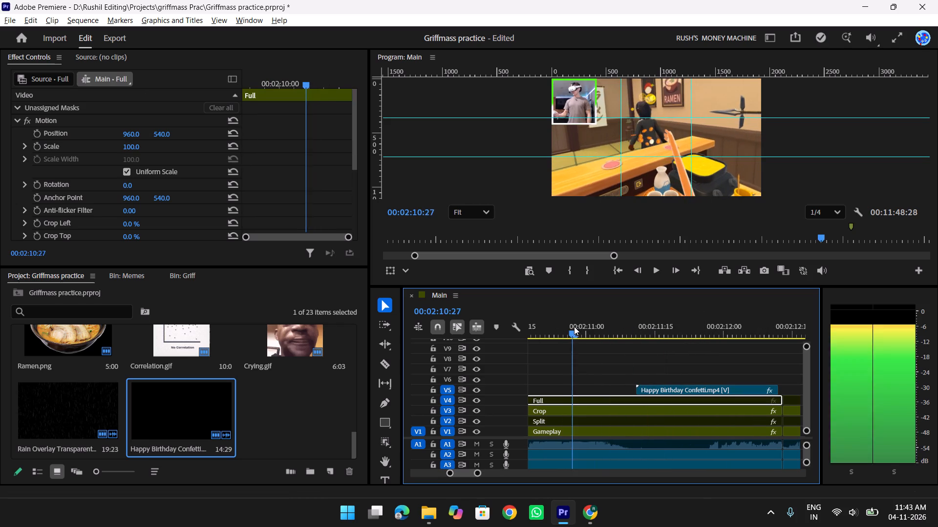
pyautogui.moveTo(574, 326); pyautogui.dragTo(572, 326)
pyautogui.write('f')
pyautogui.press('space')
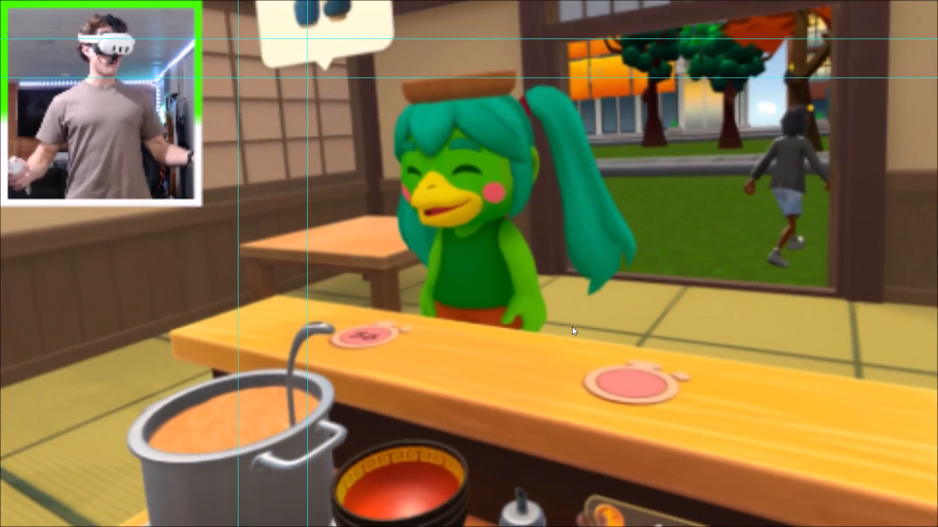
pyautogui.press('f')
pyautogui.press('t')
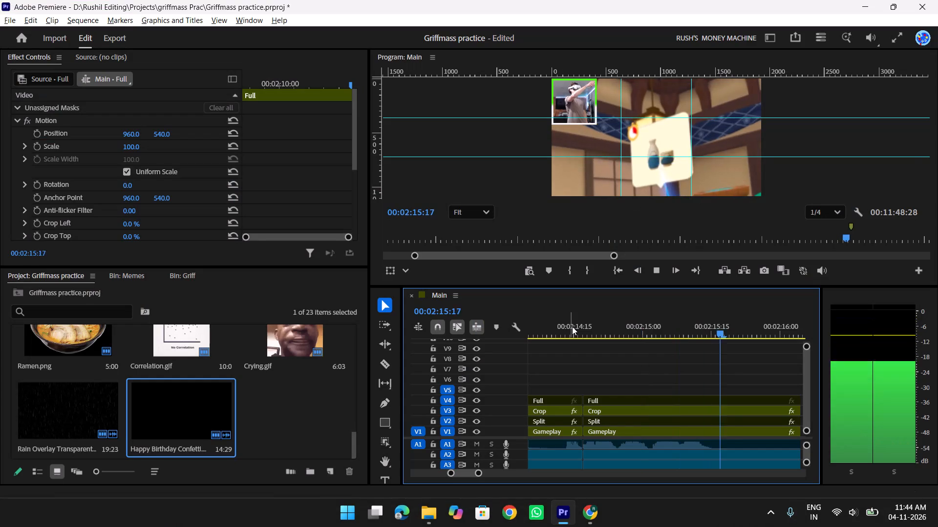
pyautogui.press('space')
# Review the footage after the confetti, between about 00:02:12:20 and 00:02:16:14, to find the next section to edit.
pyautogui.press('y')
pyautogui.scroll(2, 721, 387)
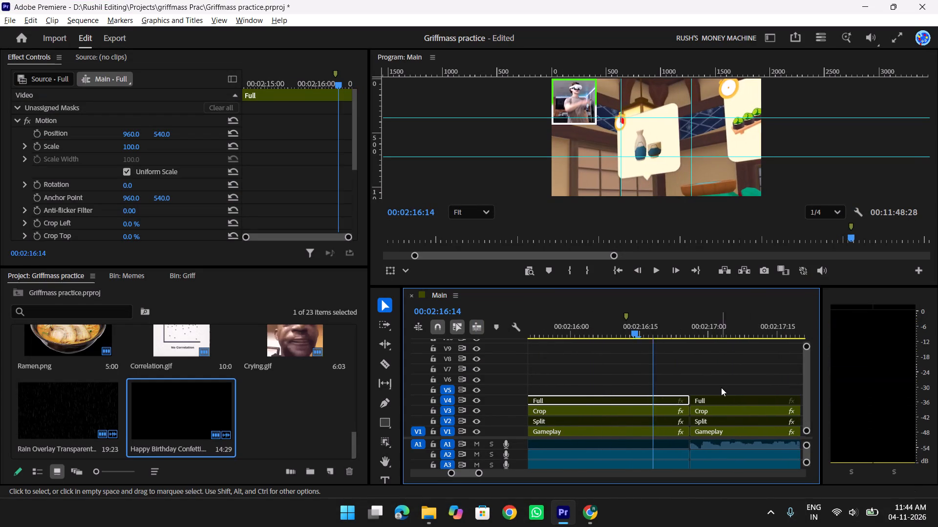
pyautogui.scroll(15, 721, 387)
pyautogui.moveTo(700, 325); pyautogui.dragTo(663, 328)
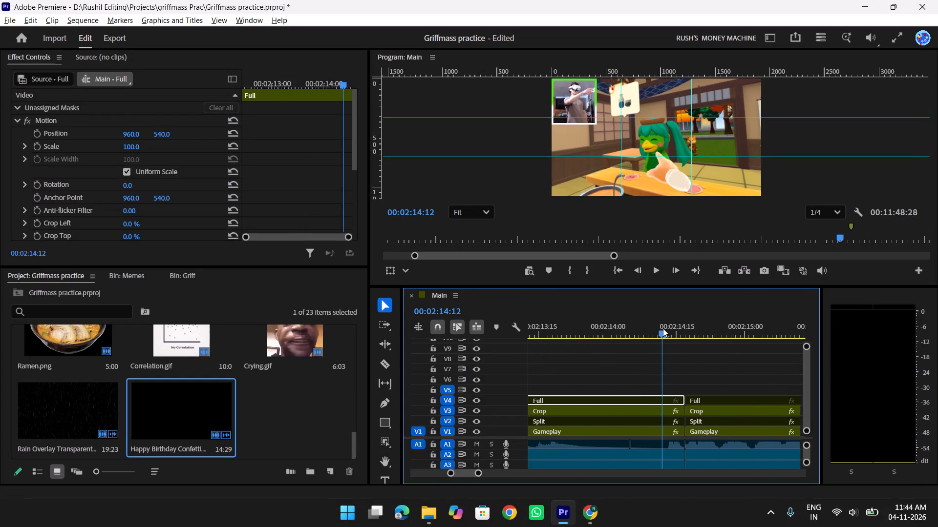
pyautogui.moveTo(663, 328); pyautogui.dragTo(627, 330)
pyautogui.scroll(3, 695, 347)
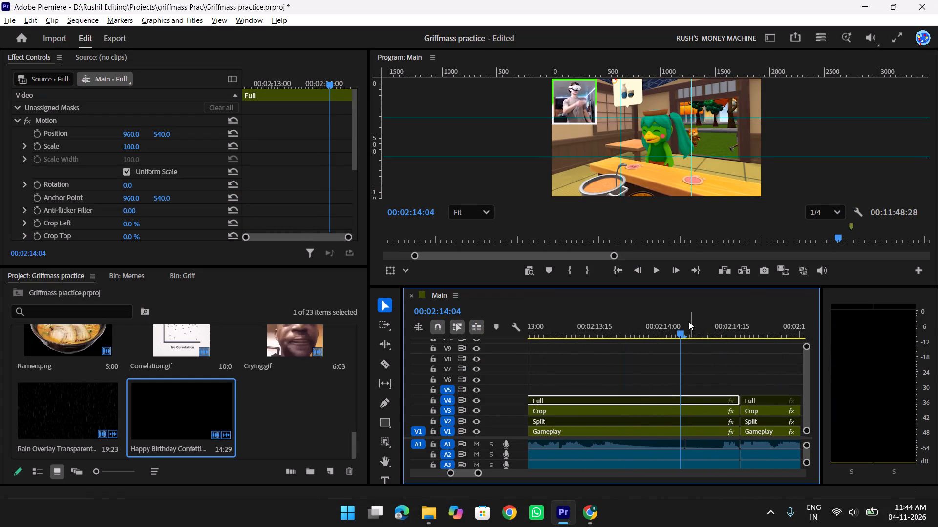
pyautogui.moveTo(686, 323); pyautogui.dragTo(589, 335)
pyautogui.click(563, 332)
pyautogui.press('space')
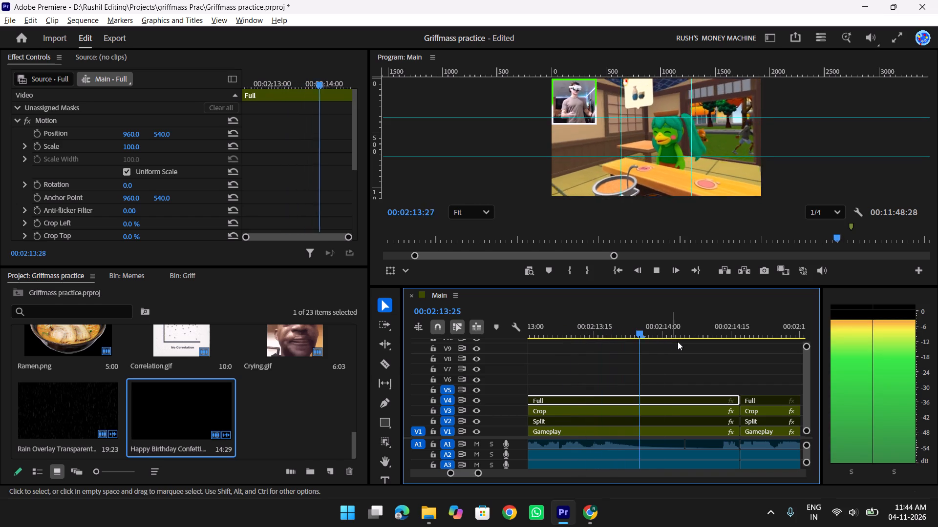
pyautogui.press('space')
pyautogui.scroll(4, 680, 357)
pyautogui.moveTo(724, 327); pyautogui.dragTo(553, 326)
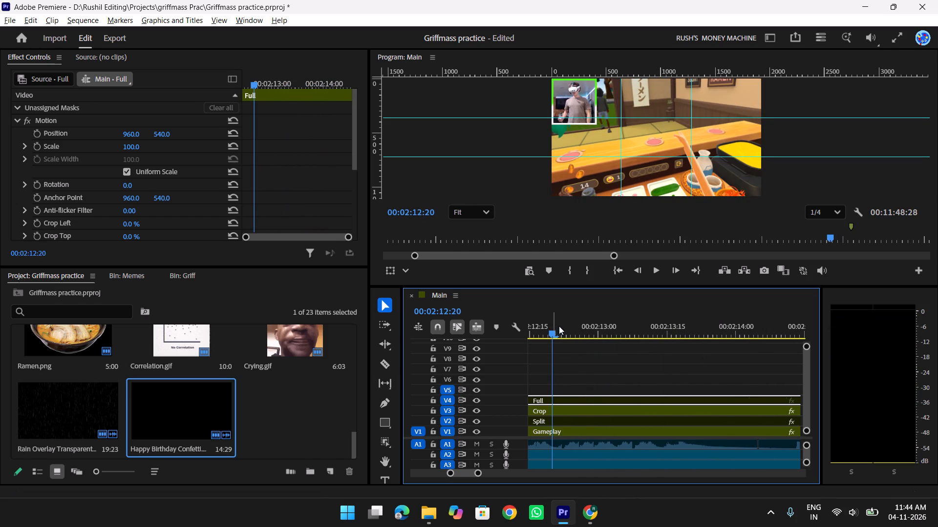
pyautogui.press('space')
pyautogui.press('space')
pyautogui.press('space')
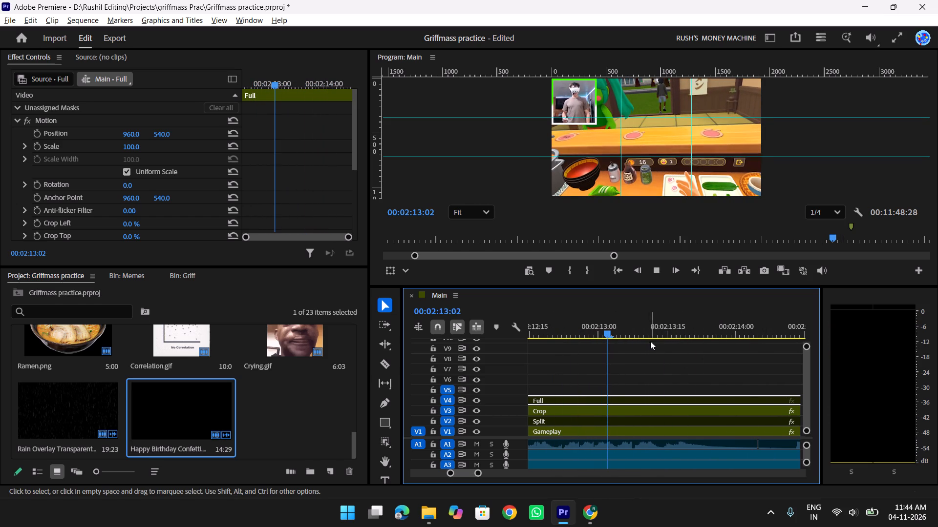
pyautogui.press('space')
# Pinpoint the moment after the confetti and cut all the video and audio tracks at 00:02:12:21.
pyautogui.moveTo(617, 330); pyautogui.dragTo(555, 339)
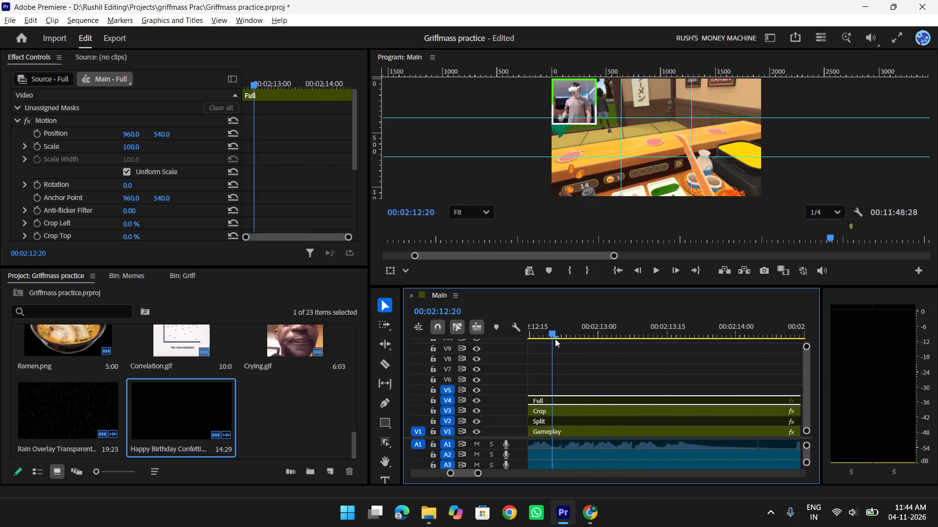
pyautogui.moveTo(555, 339); pyautogui.dragTo(551, 343)
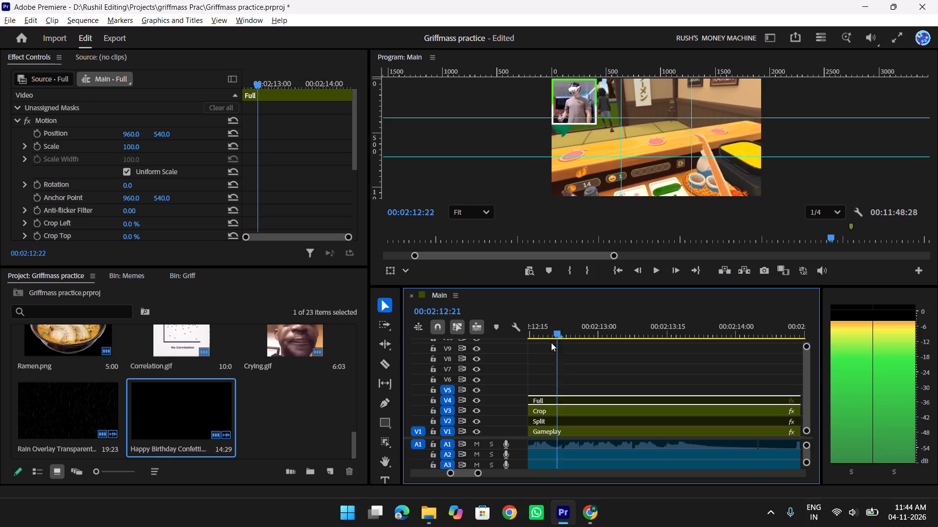
pyautogui.moveTo(551, 343); pyautogui.dragTo(606, 347)
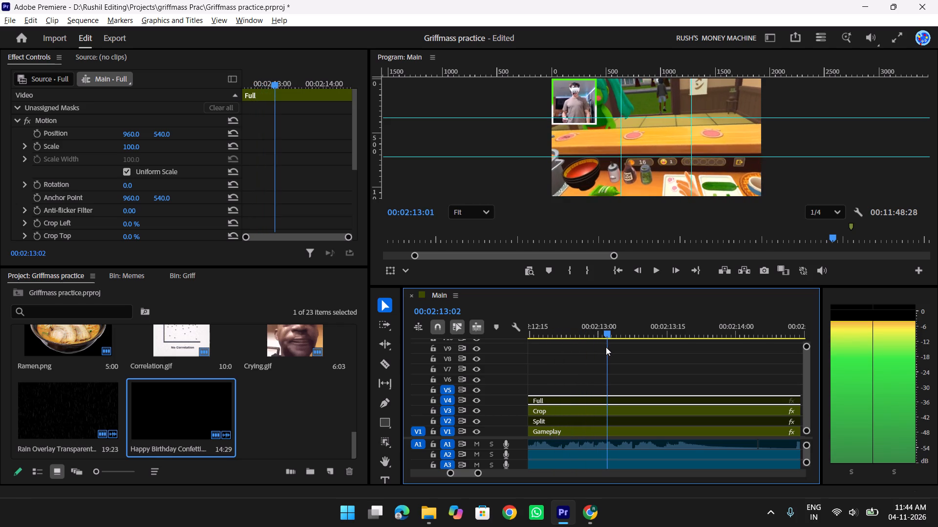
pyautogui.moveTo(606, 347); pyautogui.dragTo(555, 347)
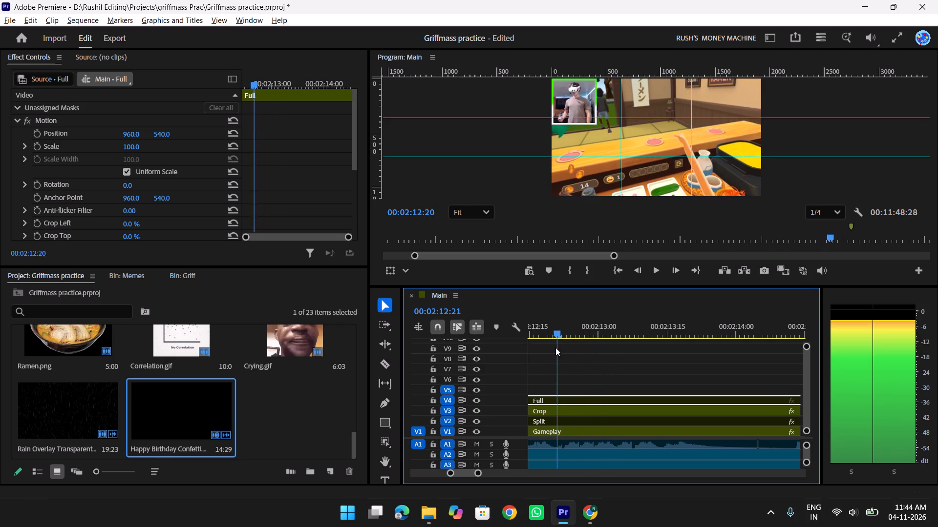
pyautogui.moveTo(555, 347); pyautogui.dragTo(556, 351)
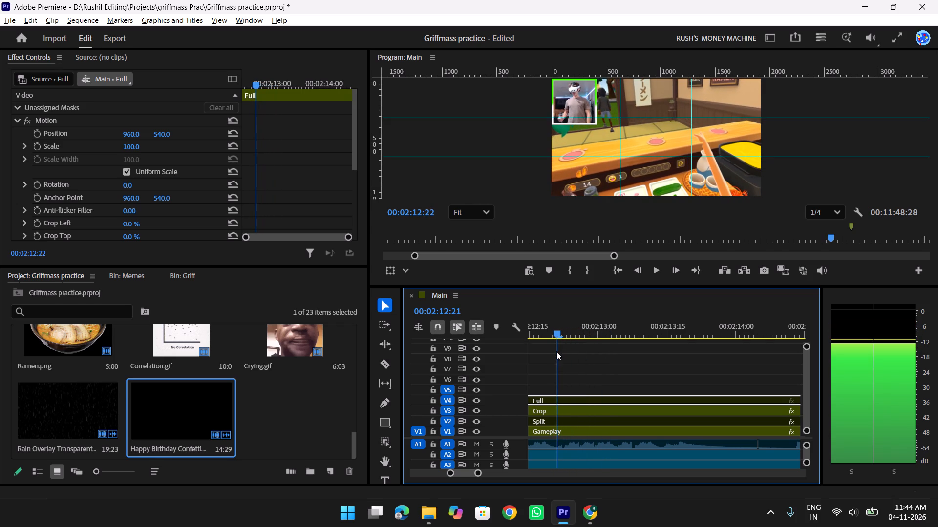
pyautogui.moveTo(556, 351); pyautogui.dragTo(557, 351)
pyautogui.press('w')
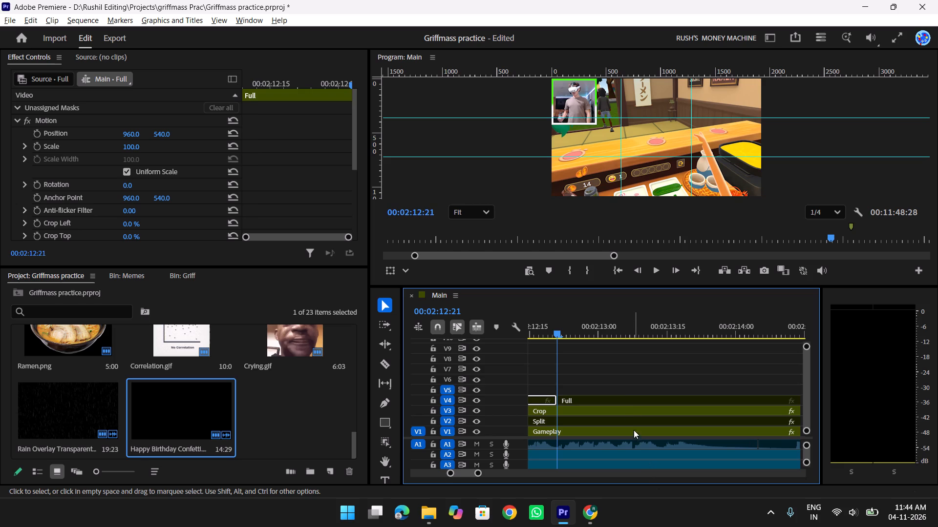
pyautogui.hotkey('ctrl', 'z')
pyautogui.click(643, 378)
pyautogui.press('w')
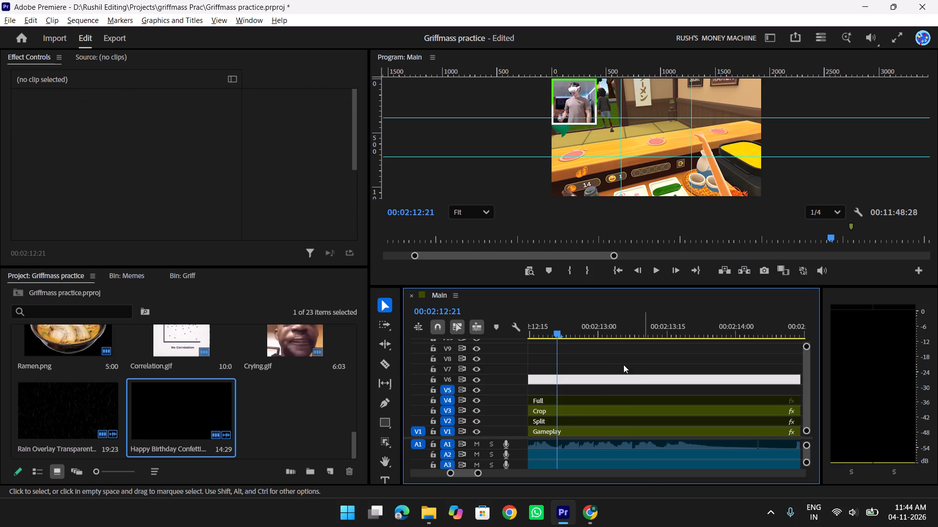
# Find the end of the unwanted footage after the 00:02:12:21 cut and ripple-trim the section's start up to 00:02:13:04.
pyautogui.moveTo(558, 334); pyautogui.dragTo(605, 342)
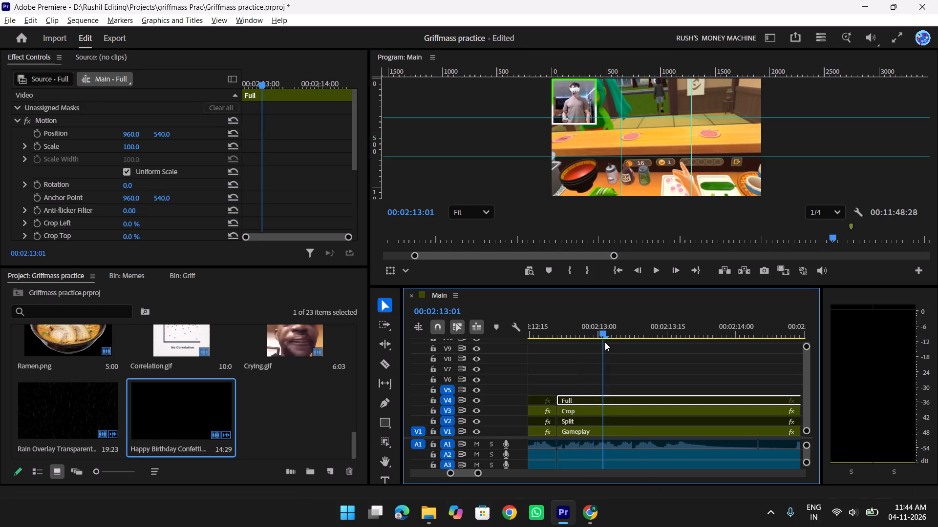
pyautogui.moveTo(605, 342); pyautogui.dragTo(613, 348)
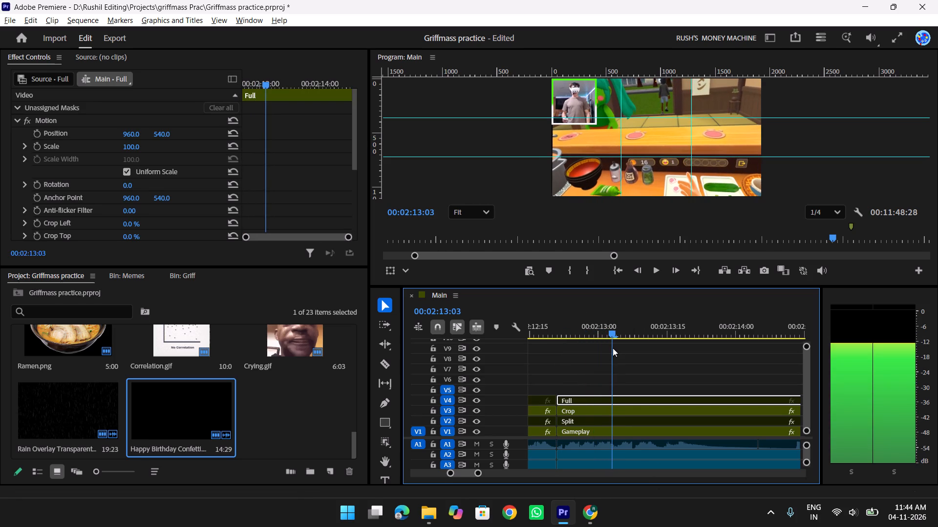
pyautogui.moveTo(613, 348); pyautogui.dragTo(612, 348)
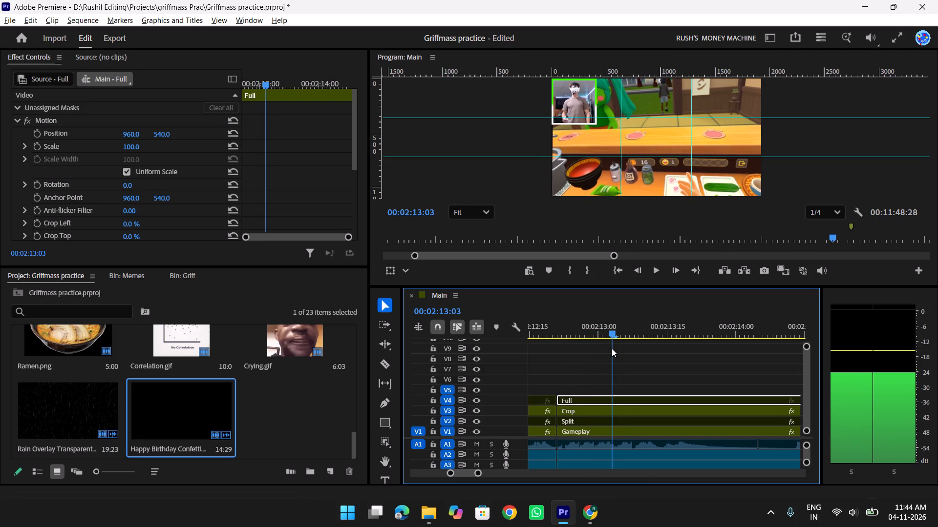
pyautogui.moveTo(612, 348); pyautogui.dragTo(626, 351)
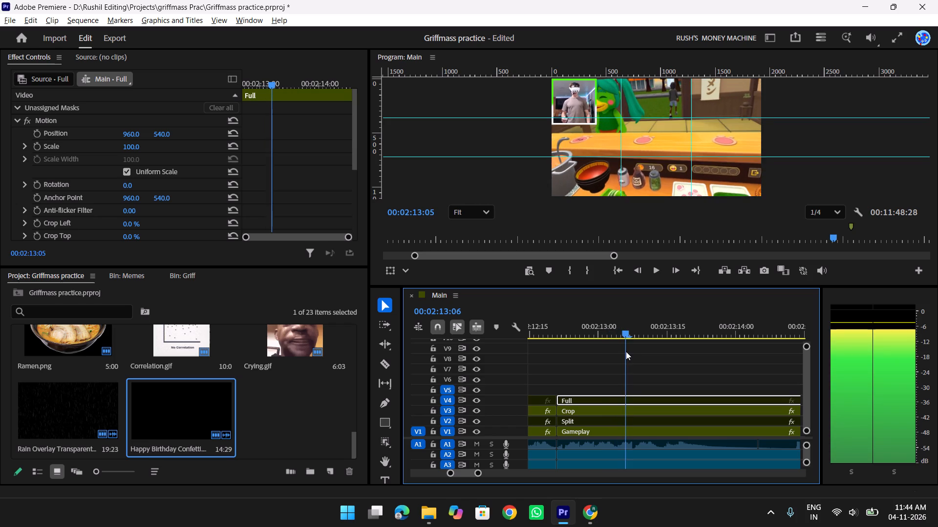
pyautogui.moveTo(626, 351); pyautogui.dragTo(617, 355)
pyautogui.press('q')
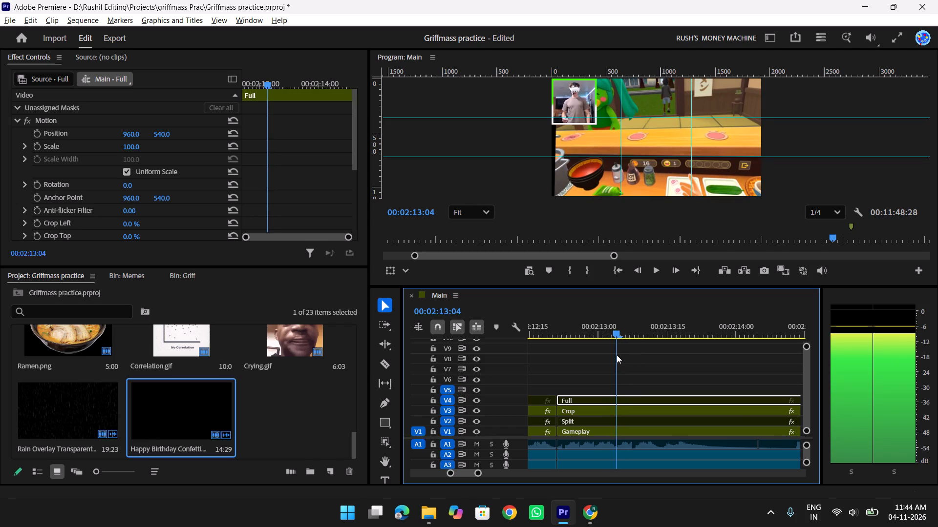
# Replay from the confetti moment through the ripple-trimmed cut to check how the transition plays.
pyautogui.moveTo(617, 355); pyautogui.dragTo(489, 347)
pyautogui.press('space')
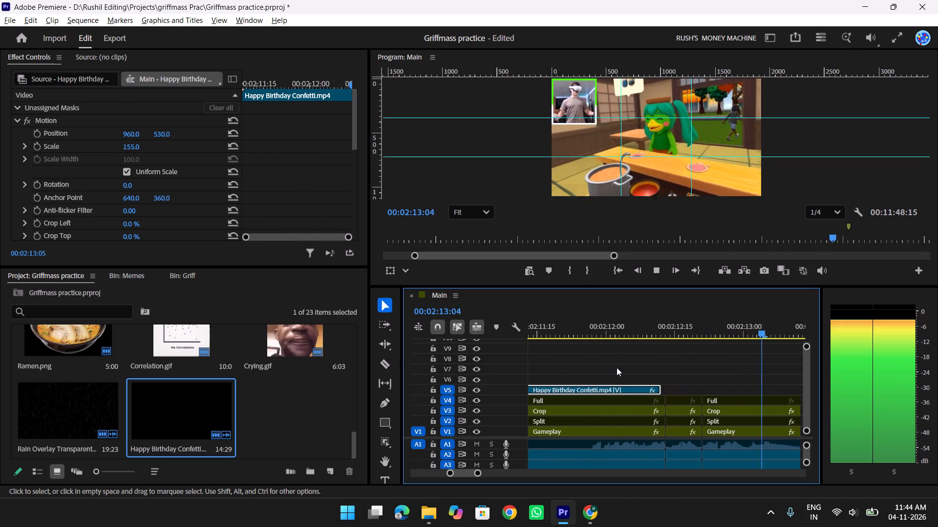
pyautogui.press('space')
pyautogui.scroll(15, 666, 379)
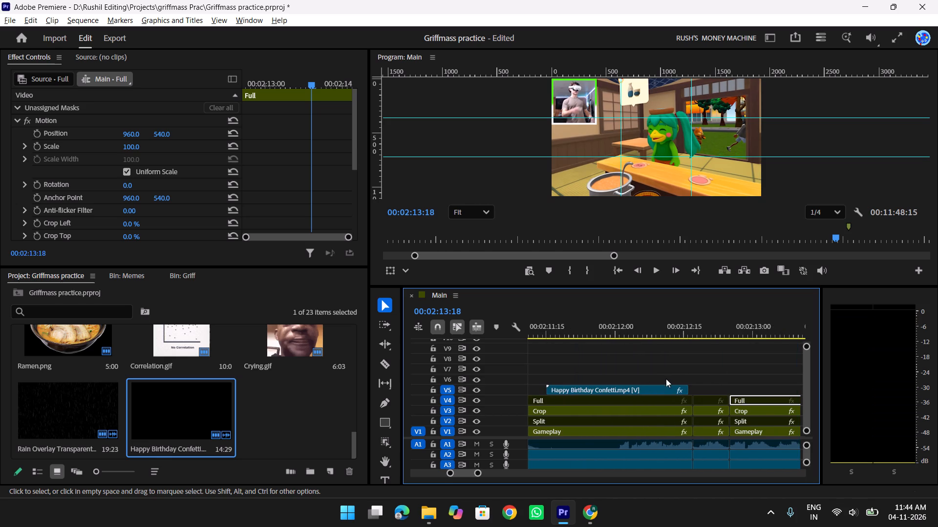
pyautogui.moveTo(652, 327); pyautogui.dragTo(568, 327)
pyautogui.press('space')
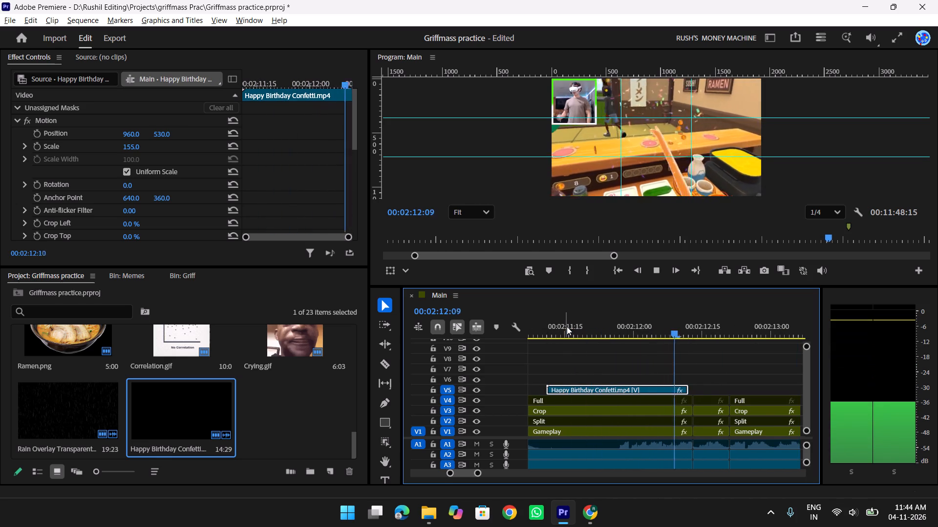
pyautogui.press('space')
pyautogui.scroll(2, 641, 357)
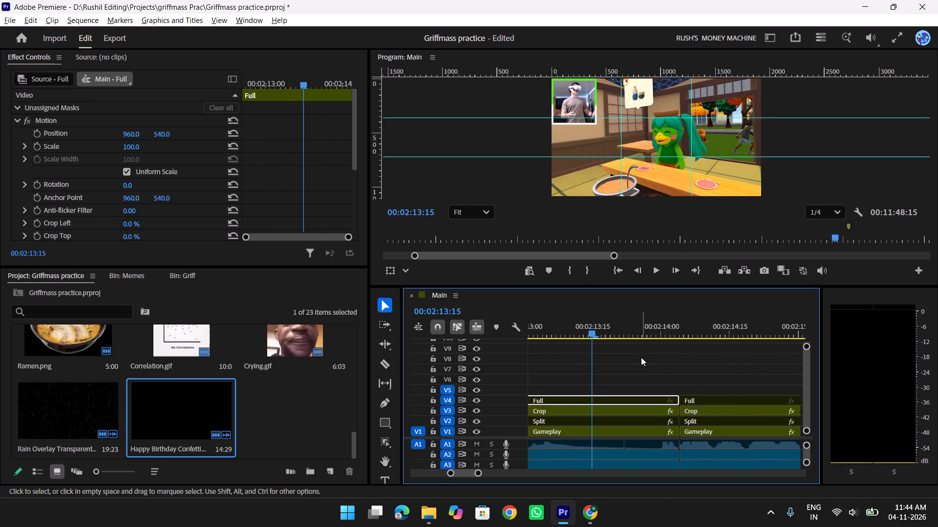
pyautogui.scroll(12, 641, 357)
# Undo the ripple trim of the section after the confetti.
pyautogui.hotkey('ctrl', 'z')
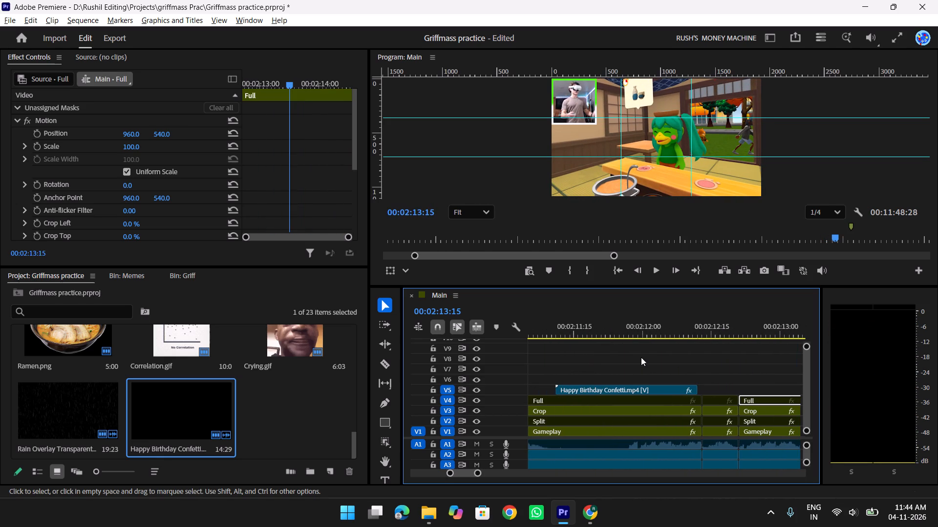
# Review the footage from the confetti moment through about 00:02:16:25 to judge how long the overlay should last.
pyautogui.write('yy')
pyautogui.moveTo(679, 330); pyautogui.dragTo(609, 335)
pyautogui.press('space')
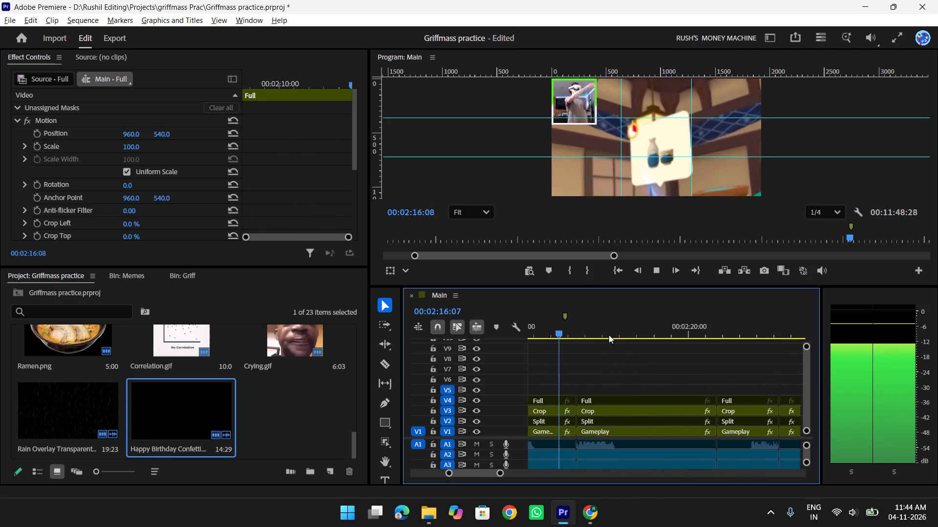
pyautogui.press('space')
pyautogui.scroll(14, 688, 375)
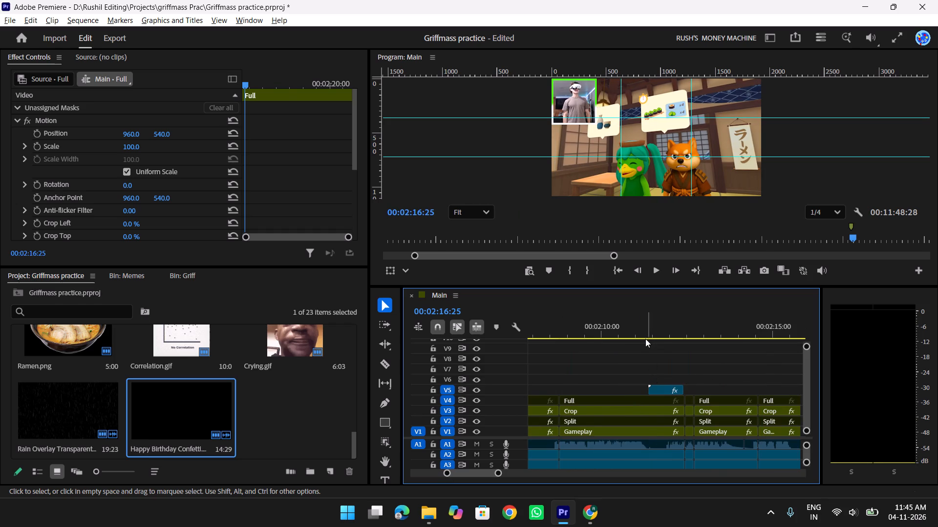
pyautogui.moveTo(645, 329); pyautogui.dragTo(680, 330)
pyautogui.press('space')
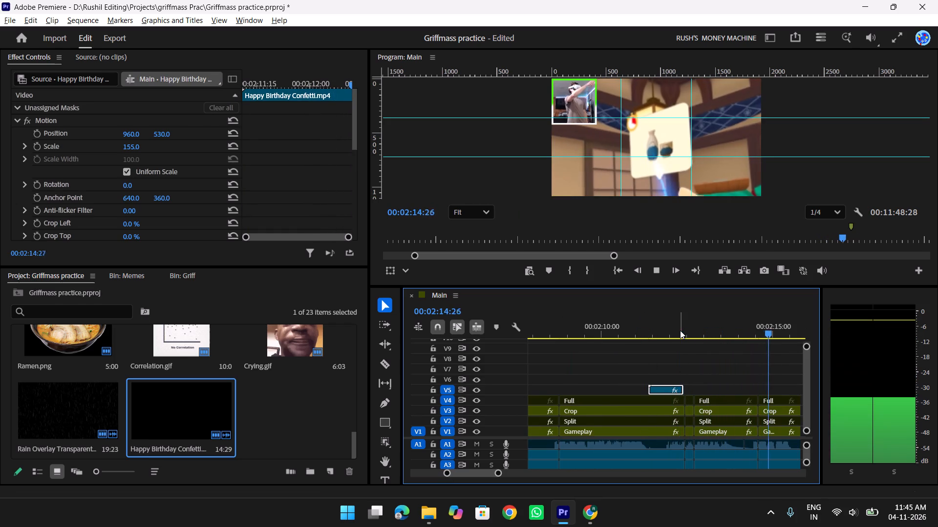
pyautogui.scroll(6, 659, 351)
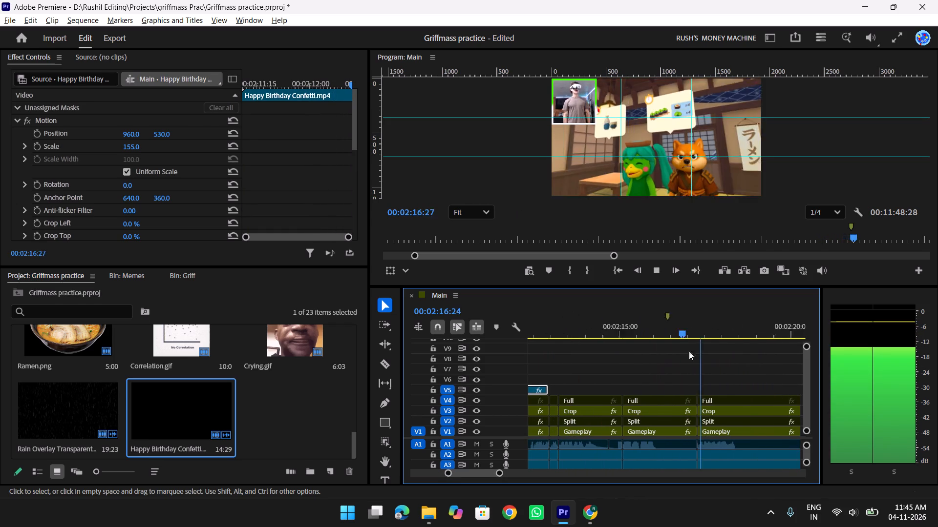
pyautogui.moveTo(664, 322); pyautogui.dragTo(559, 323)
pyautogui.scroll(8, 698, 381)
# Extend the end of the V5 Happy Birthday Confetti clip to the gameplay cut at 00:02:14:17.
pyautogui.moveTo(630, 331); pyautogui.dragTo(610, 331)
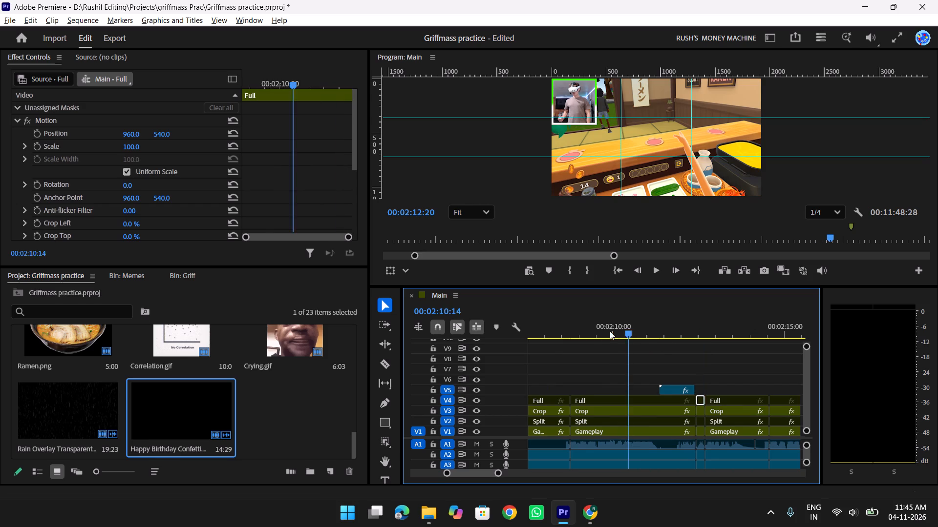
pyautogui.moveTo(610, 331); pyautogui.dragTo(692, 339)
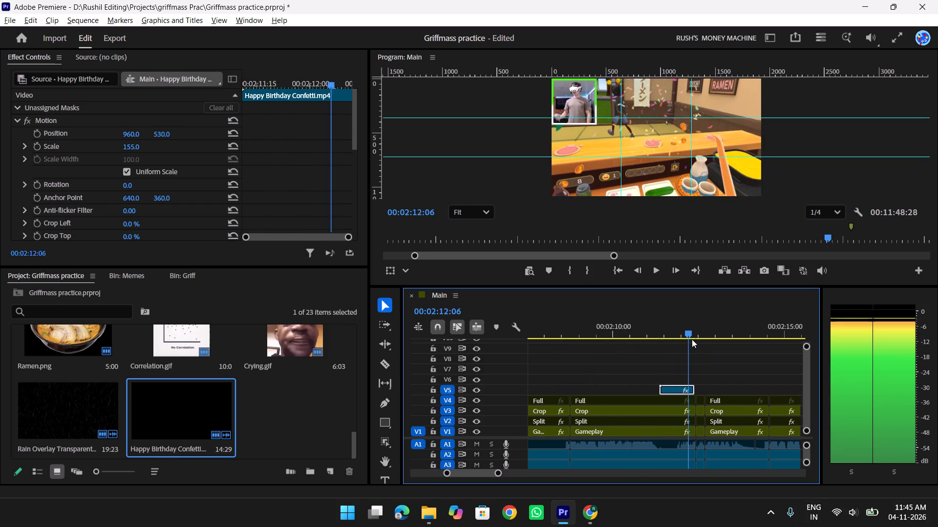
pyautogui.moveTo(692, 339); pyautogui.dragTo(713, 341)
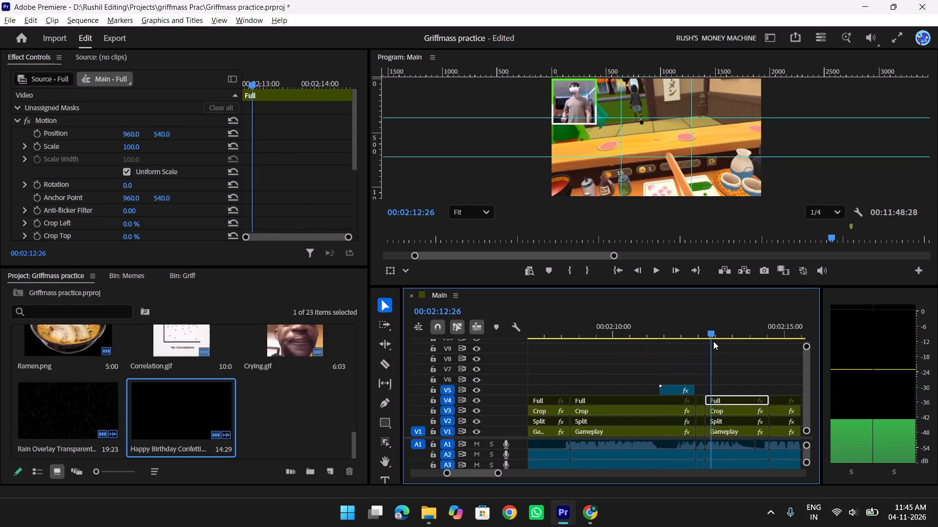
pyautogui.moveTo(713, 341); pyautogui.dragTo(749, 345)
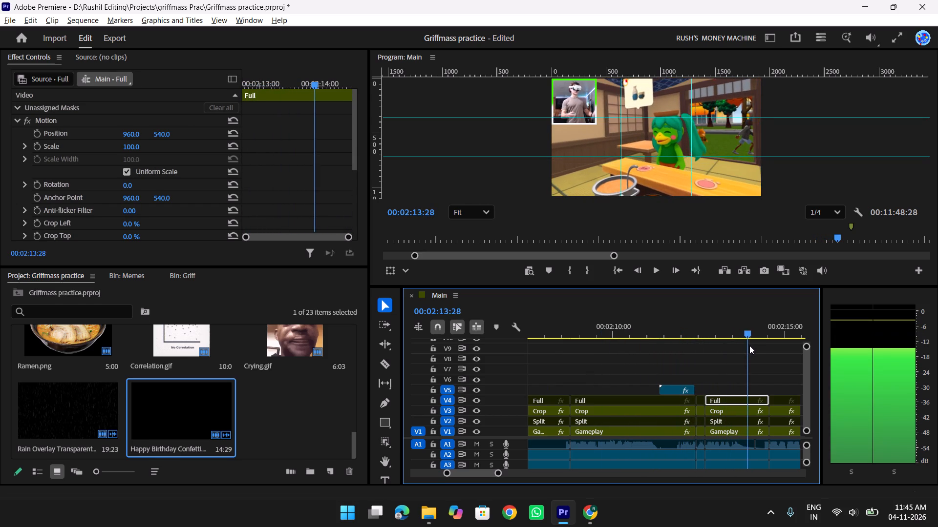
pyautogui.moveTo(749, 345); pyautogui.dragTo(771, 347)
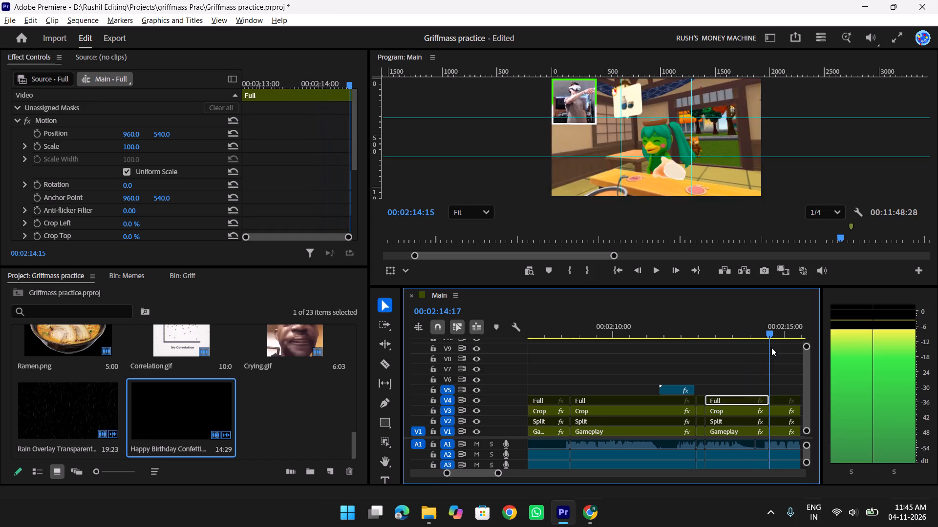
pyautogui.moveTo(771, 347); pyautogui.dragTo(771, 349)
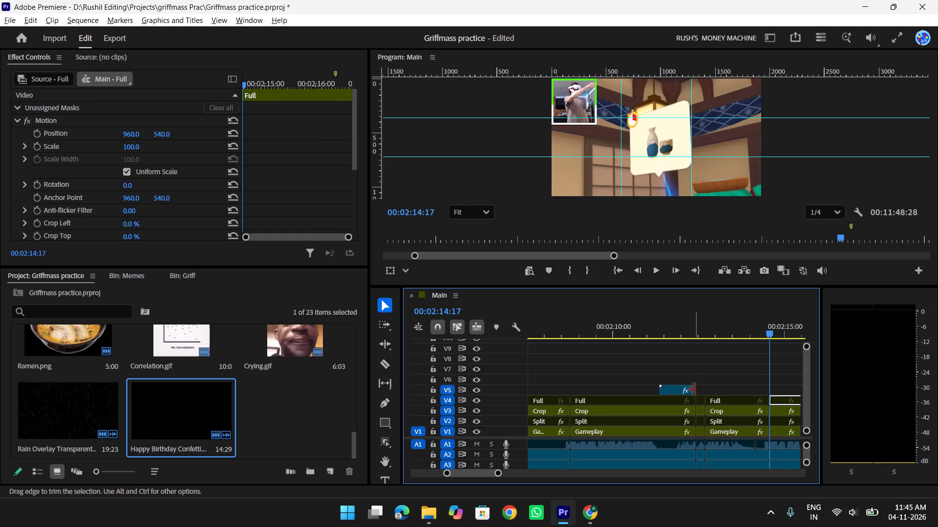
pyautogui.moveTo(694, 389); pyautogui.dragTo(769, 394)
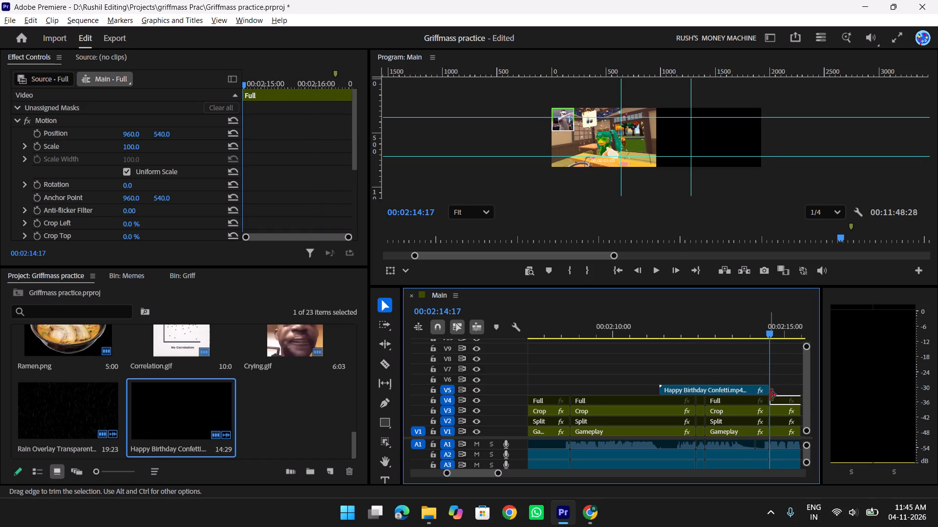
# Replay from 00:02:10:13 past the end of the confetti clip to check the extended overlay.
pyautogui.moveTo(770, 330); pyautogui.dragTo(628, 330)
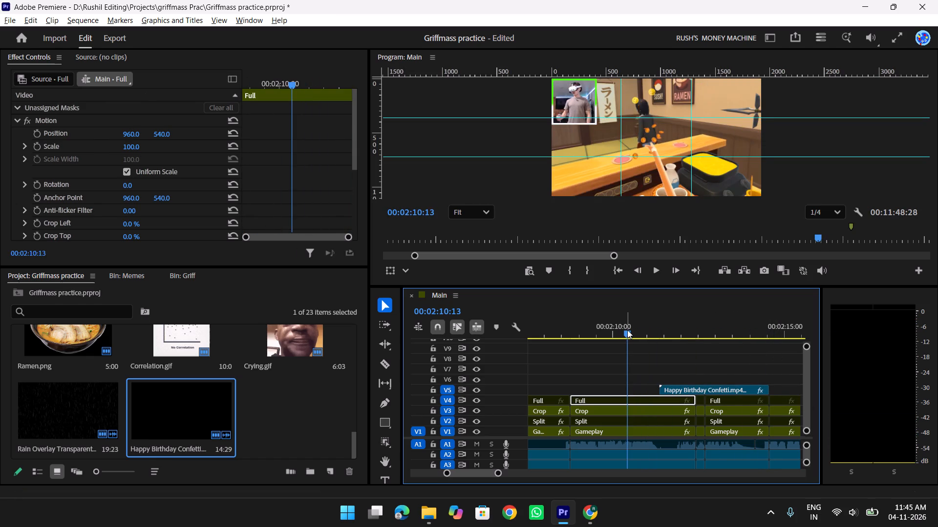
pyautogui.press('space')
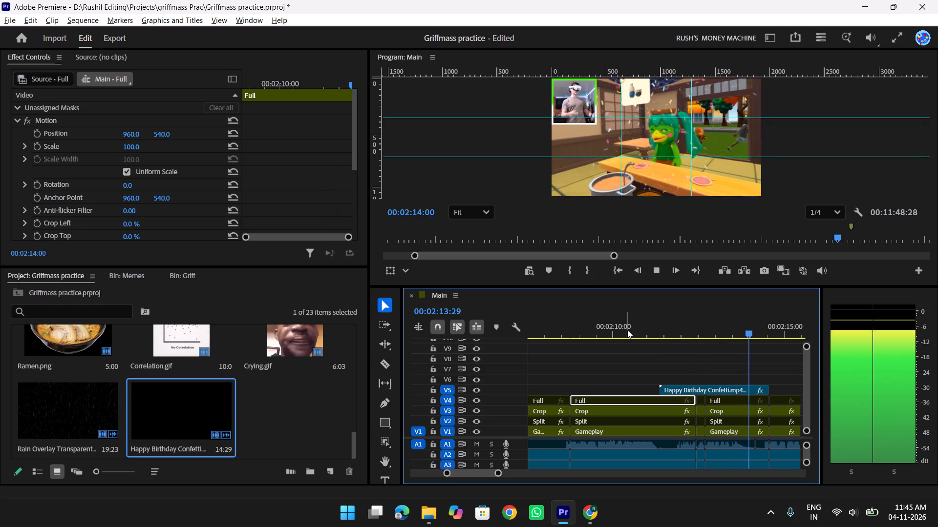
pyautogui.press('space')
pyautogui.press('space')
pyautogui.press('space')
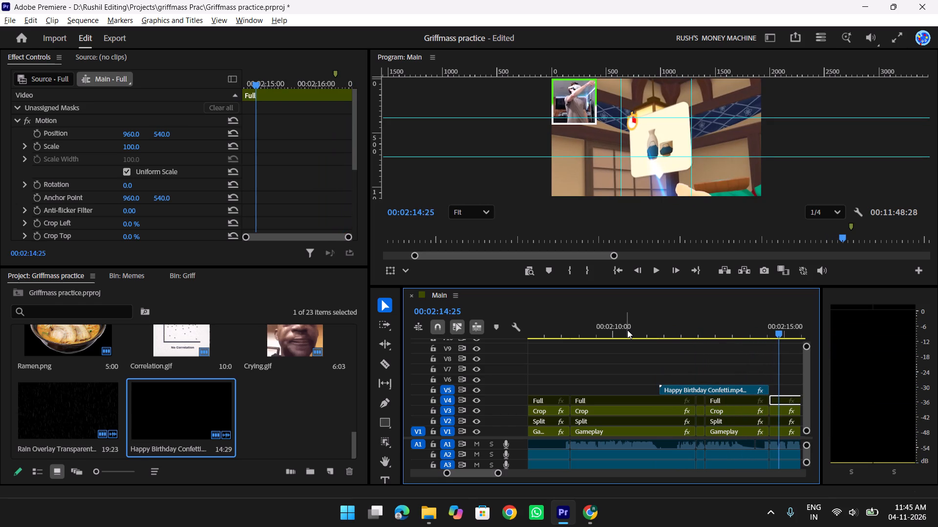
pyautogui.press('space')
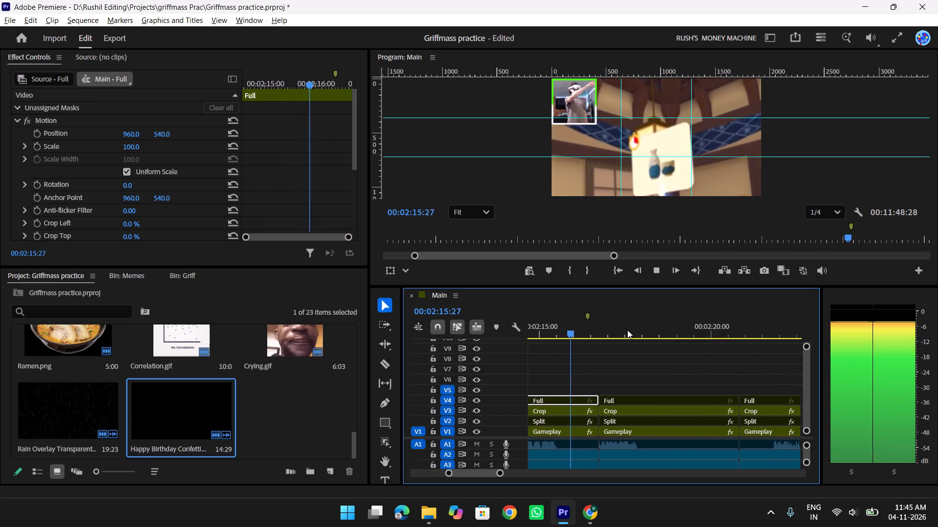
# Save the project.
pyautogui.hotkey('ctrl', 's')
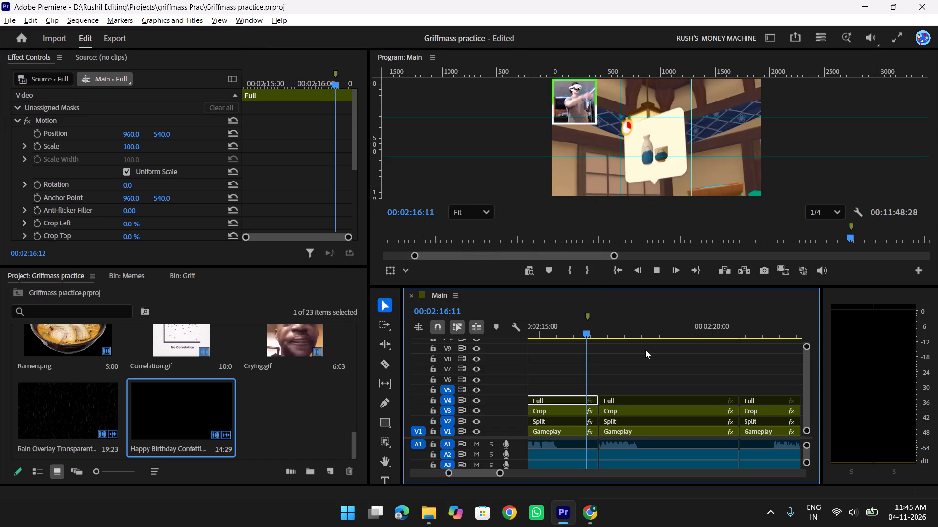
# Play the footage from about 00:02:16 through 00:02:59:25 to find the next moment that could use an effect.
pyautogui.moveTo(583, 330); pyautogui.dragTo(567, 335)
pyautogui.press('space')
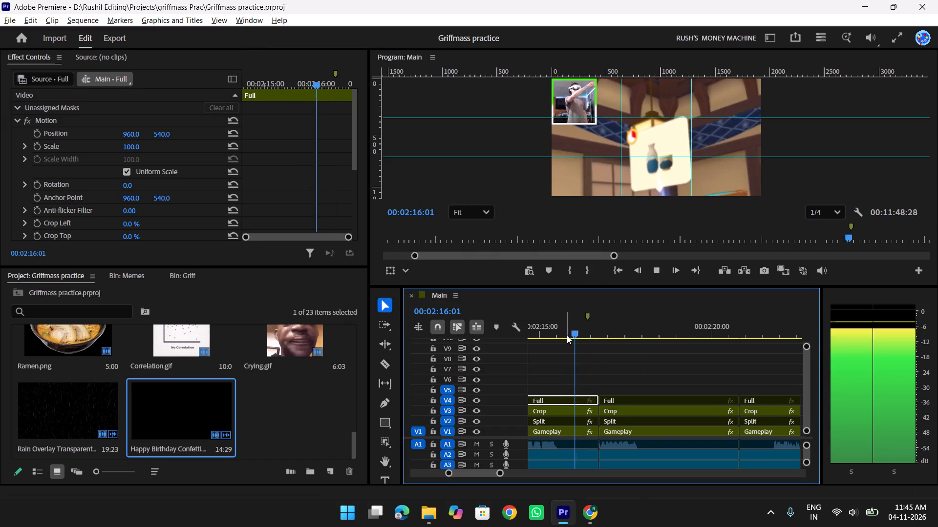
pyautogui.scroll(-3, 567, 335)
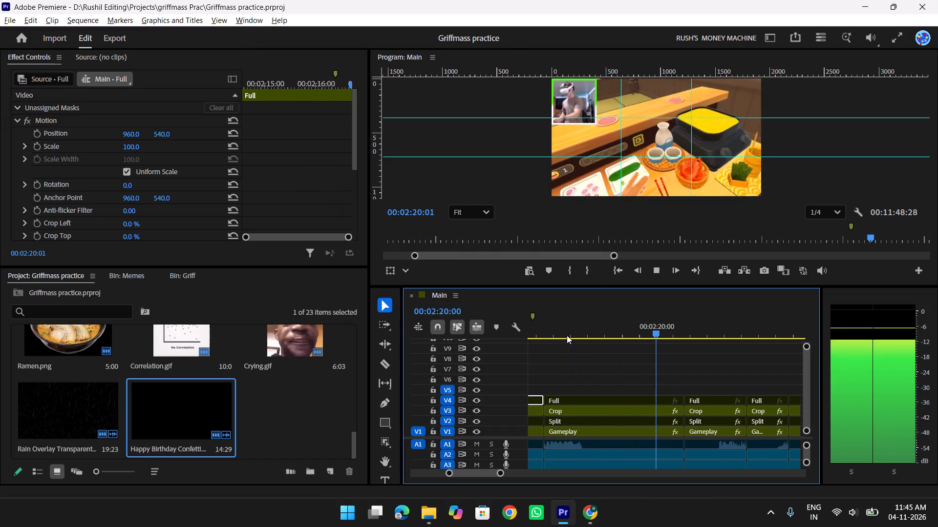
pyautogui.press('space')
pyautogui.press('space')
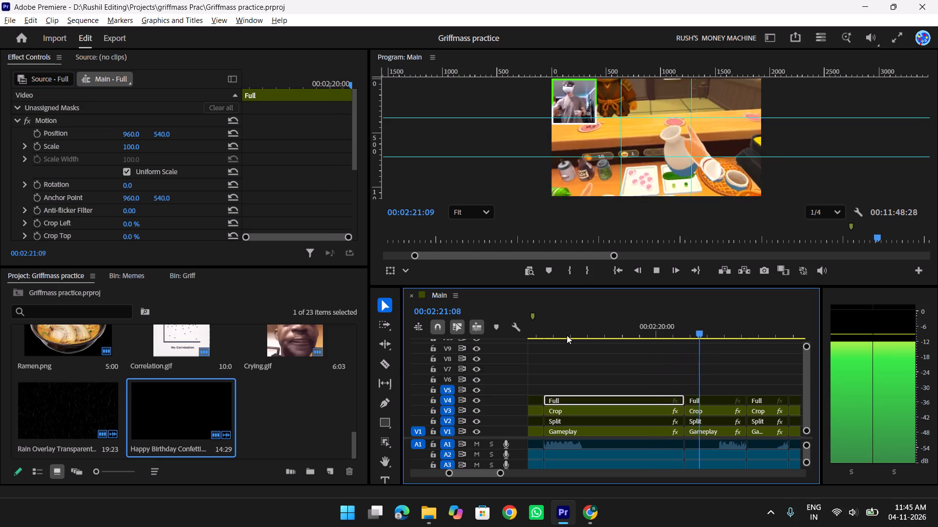
pyautogui.scroll(-5, 589, 338)
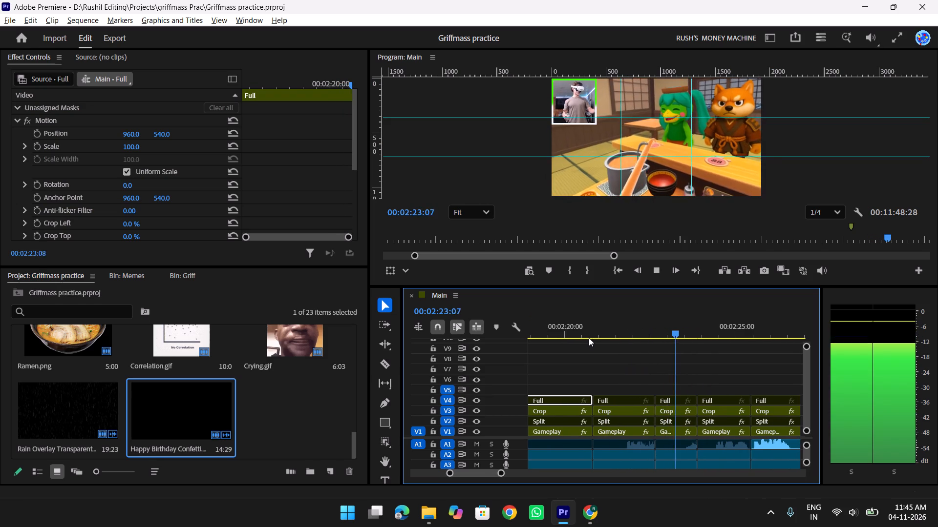
pyautogui.scroll(-3, 589, 338)
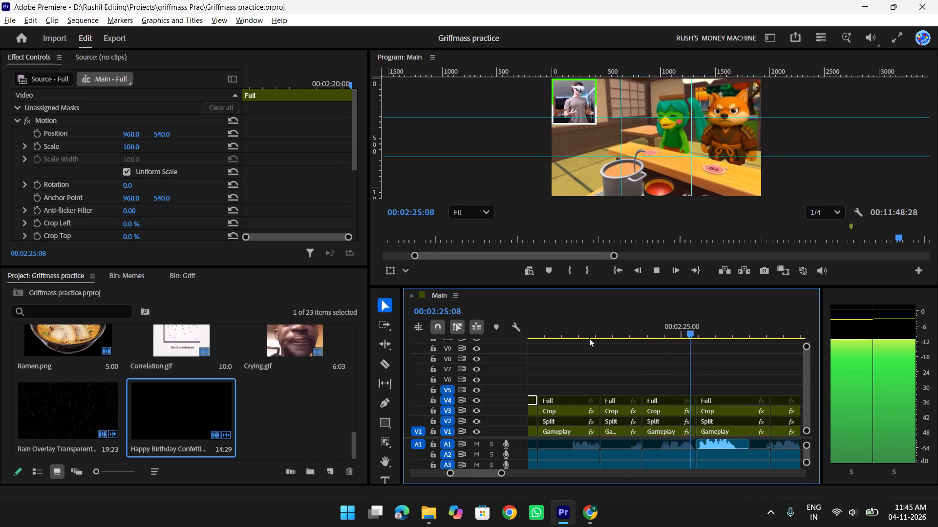
pyautogui.scroll(-3, 589, 338)
pyautogui.press('y')
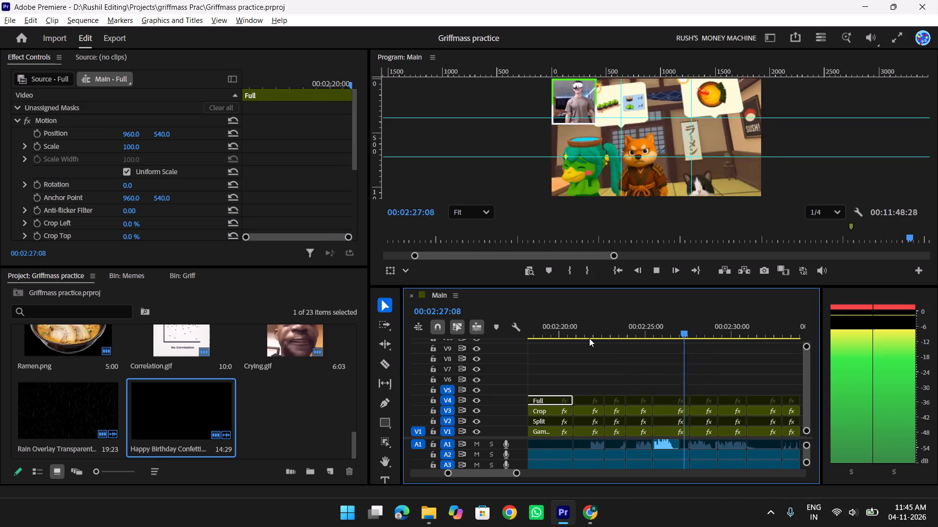
pyautogui.press('space')
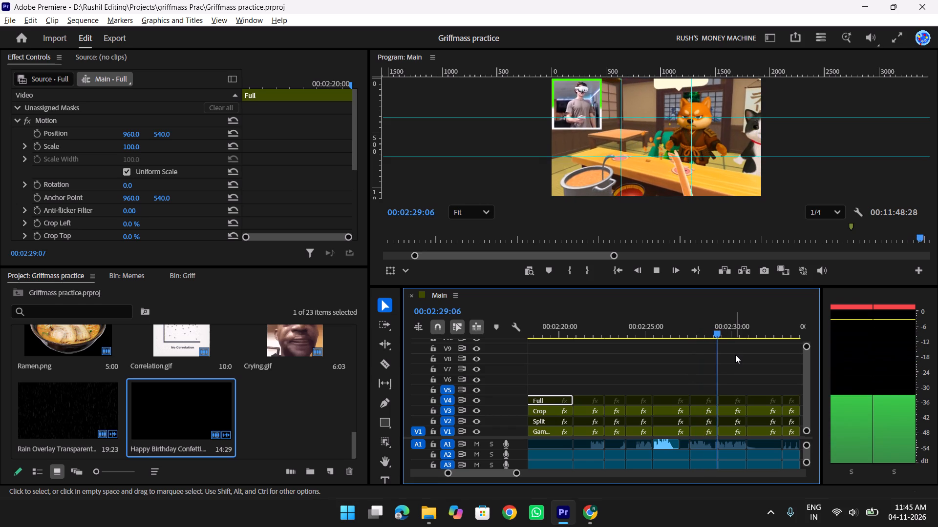
pyautogui.press('space')
pyautogui.scroll(-2, 735, 355)
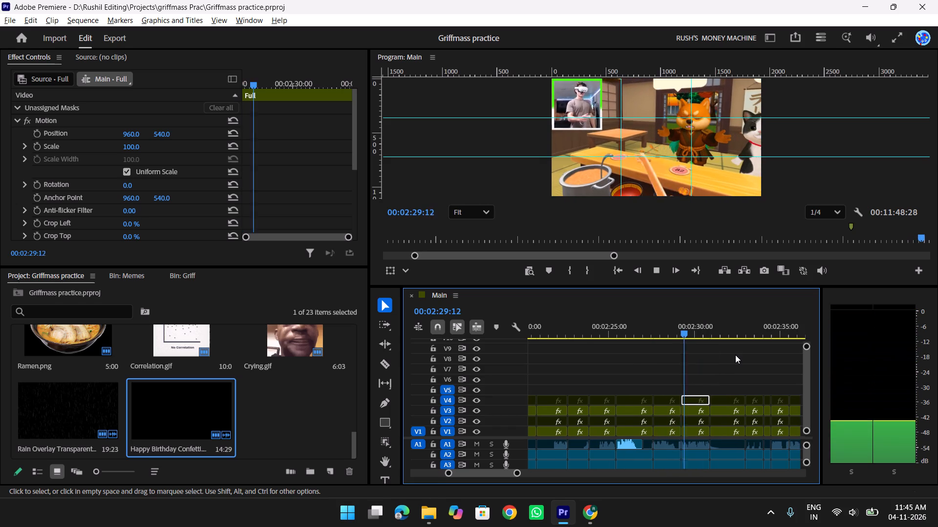
pyautogui.scroll(-3, 729, 339)
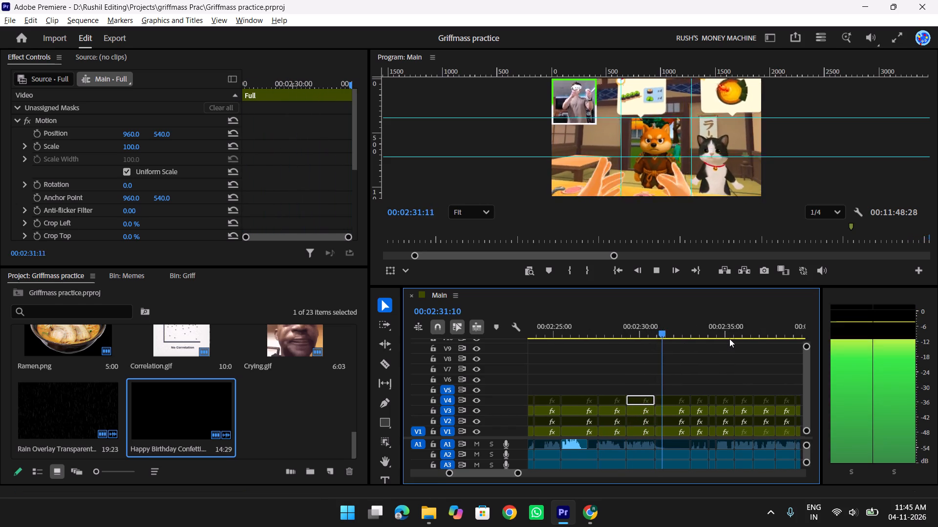
pyautogui.scroll(-2, 729, 339)
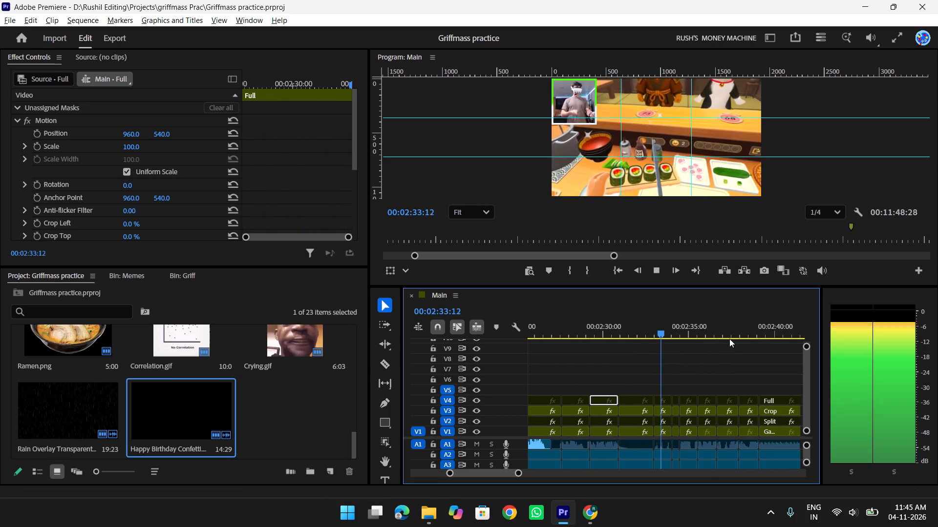
pyautogui.scroll(-2, 729, 339)
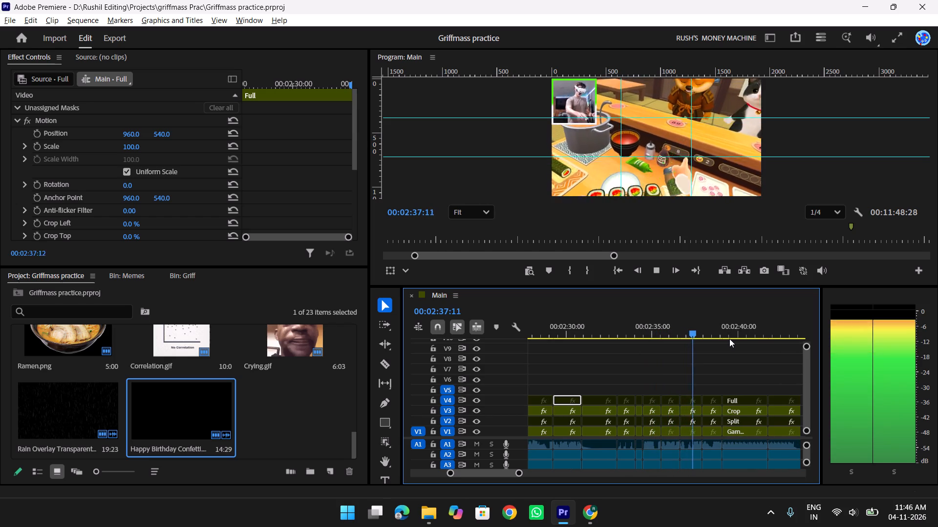
pyautogui.scroll(-2, 729, 339)
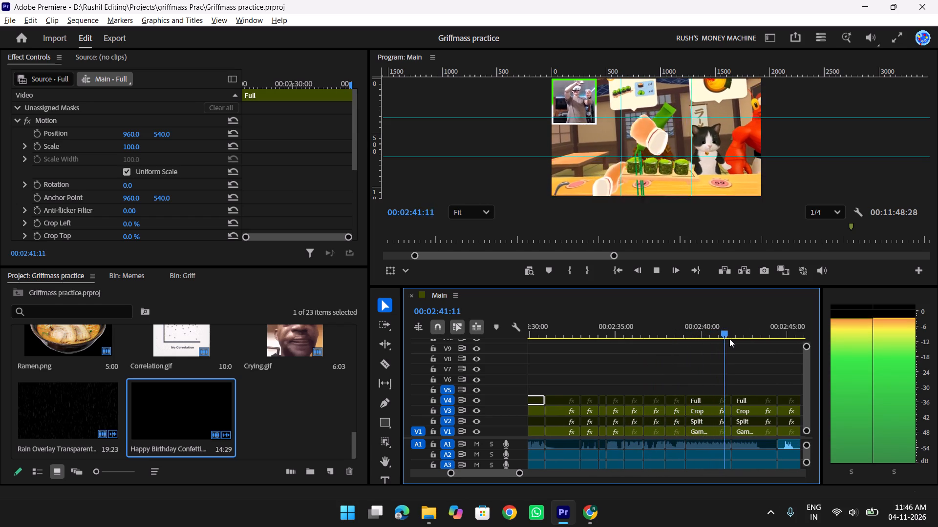
pyautogui.scroll(-2, 729, 339)
pyautogui.press('space')
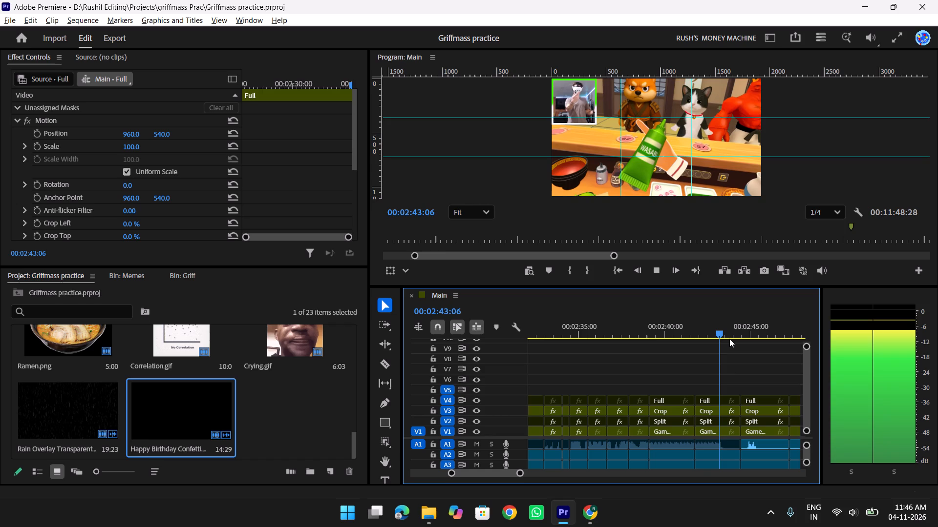
pyautogui.press('space')
pyautogui.scroll(-2, 729, 339)
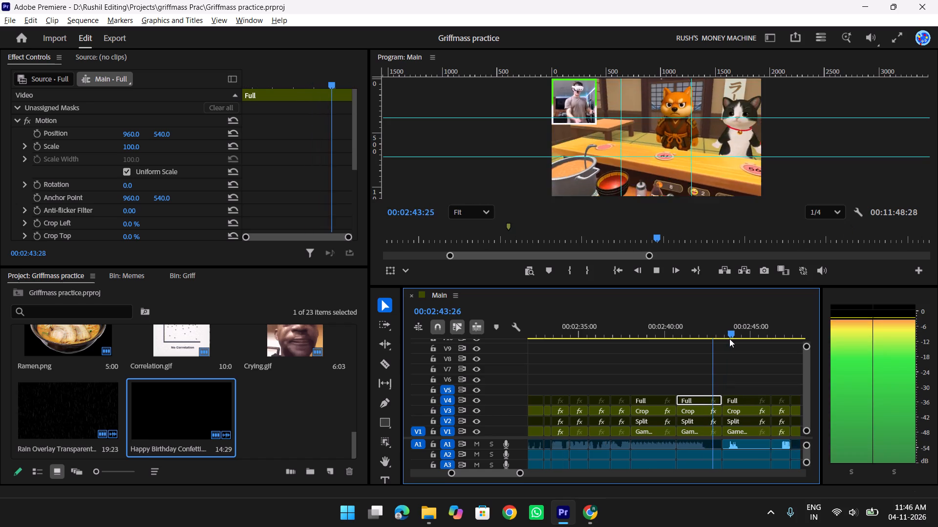
pyautogui.scroll(-1, 729, 339)
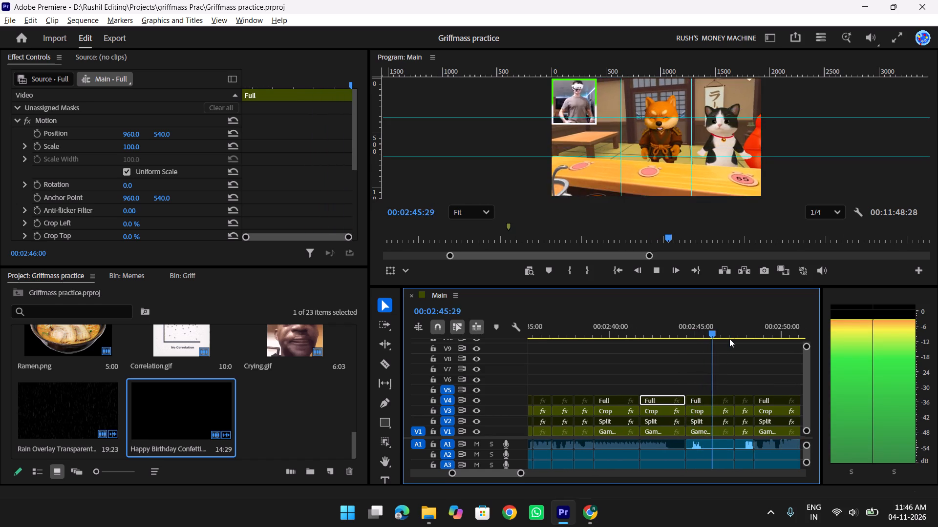
pyautogui.scroll(-1, 729, 339)
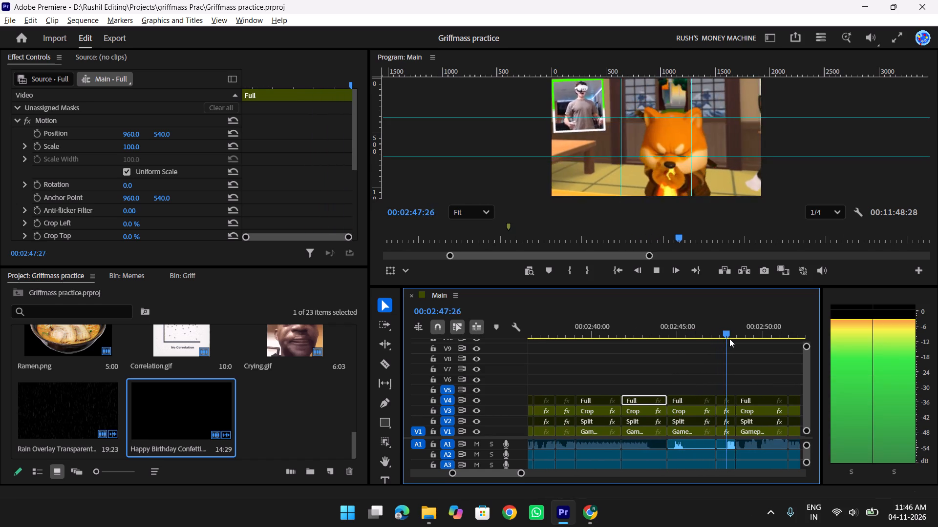
pyautogui.scroll(-1, 729, 339)
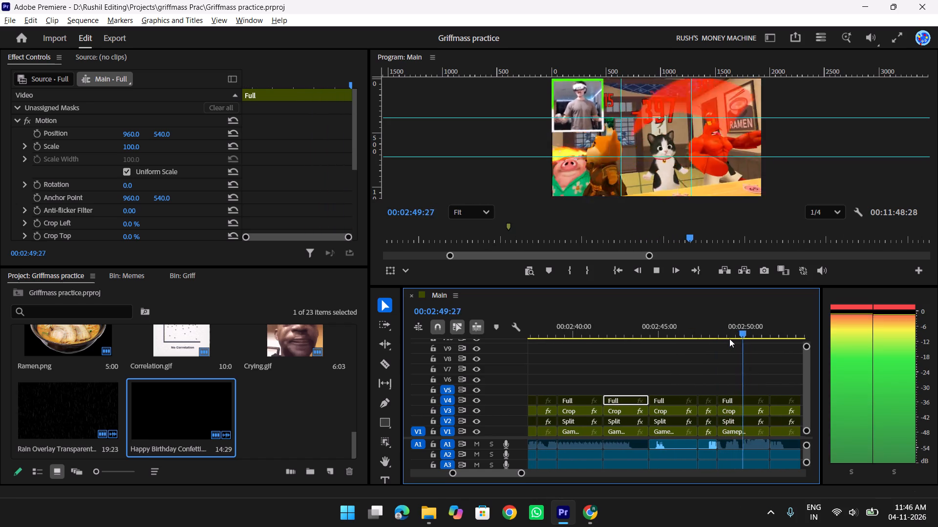
pyautogui.scroll(-1, 729, 339)
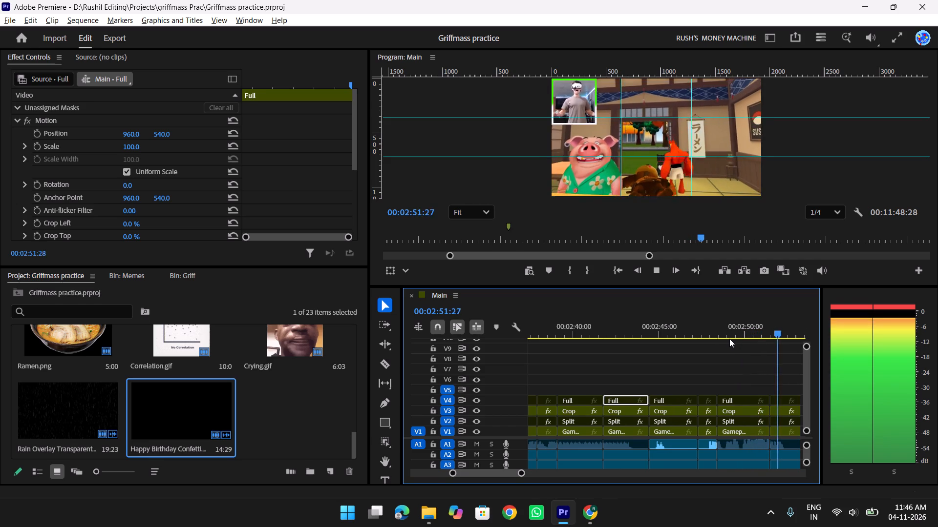
pyautogui.scroll(-3, 729, 339)
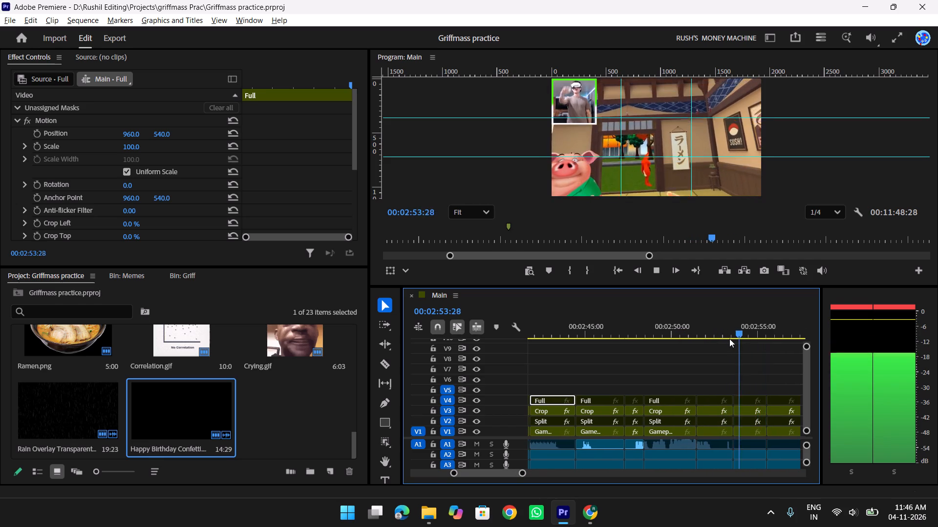
pyautogui.scroll(-2, 729, 339)
pyautogui.press('space')
pyautogui.scroll(-3, 729, 339)
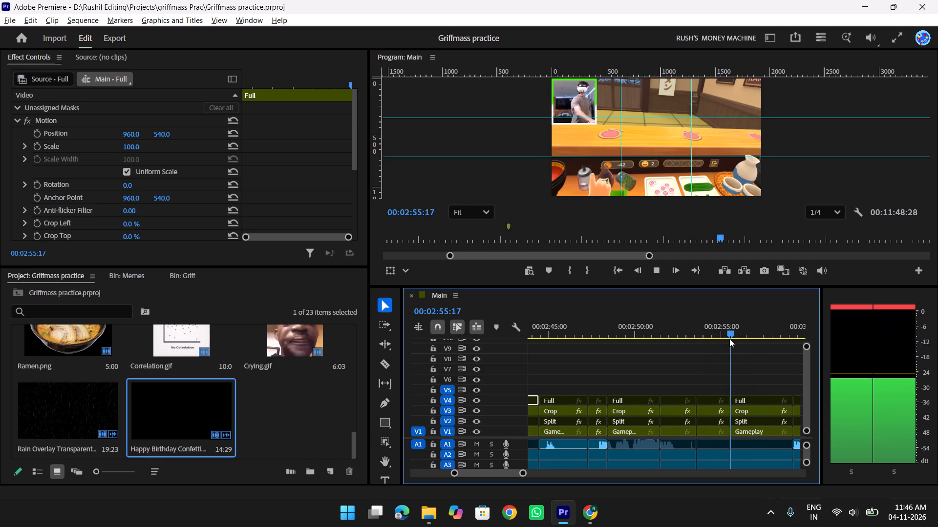
pyautogui.press('space')
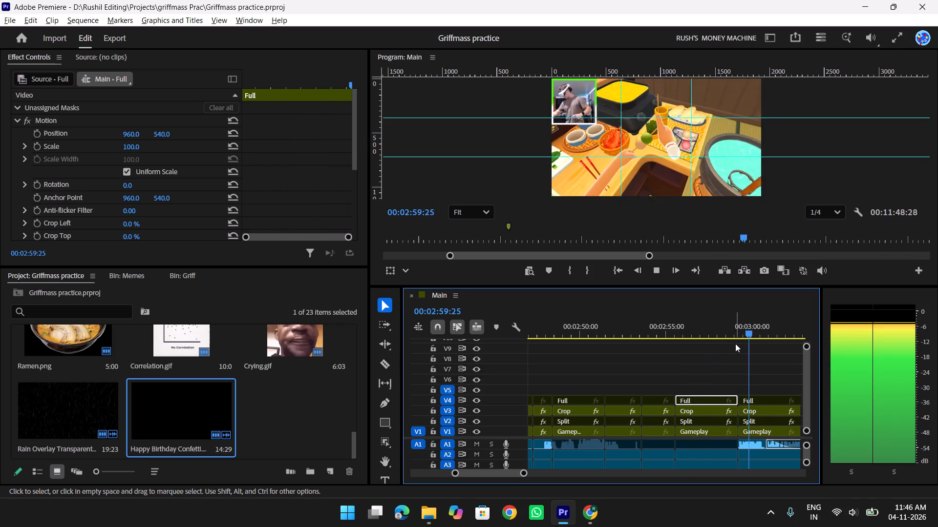
pyautogui.press('space')
# Scrub the gameplay clip between 00:02:55:16 and 00:02:57:14, and replay from about 00:02:55 to 00:03:00:26 to examine the moment.
pyautogui.moveTo(704, 333); pyautogui.dragTo(672, 334)
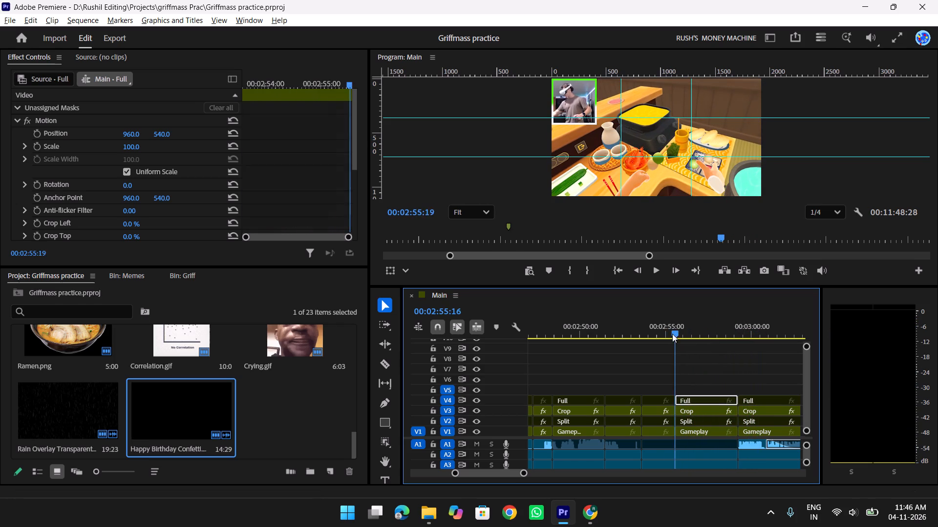
pyautogui.moveTo(672, 334); pyautogui.dragTo(692, 332)
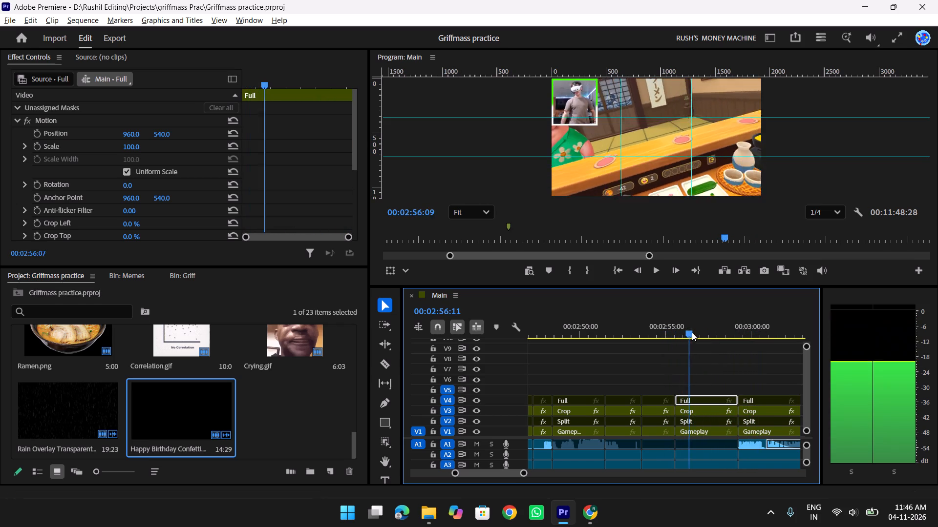
pyautogui.moveTo(692, 332); pyautogui.dragTo(709, 331)
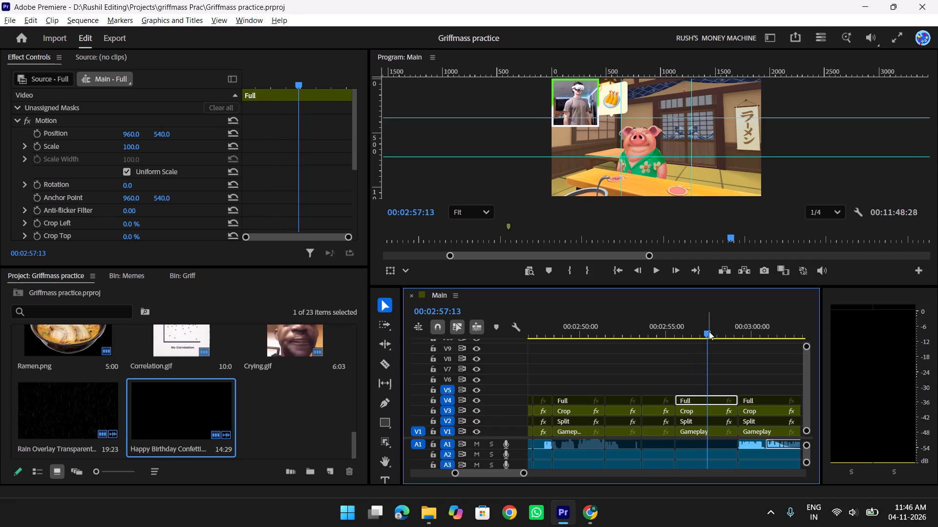
pyautogui.click(709, 331)
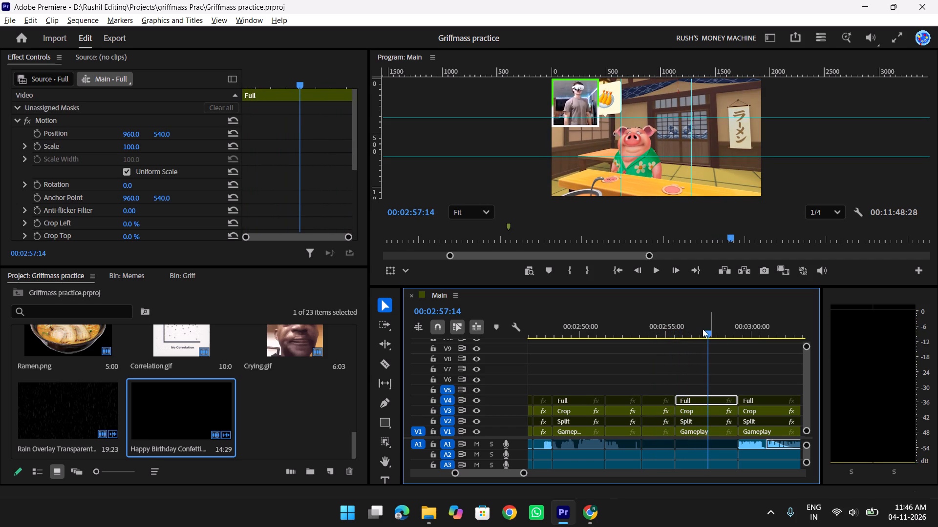
pyautogui.moveTo(703, 329); pyautogui.dragTo(664, 323)
pyautogui.press('space')
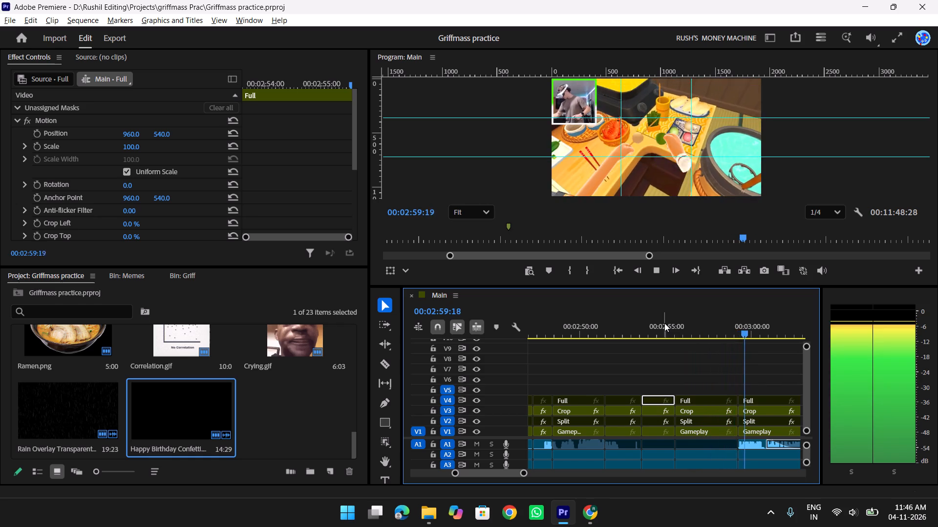
pyautogui.scroll(-1, 664, 323)
pyautogui.press('space')
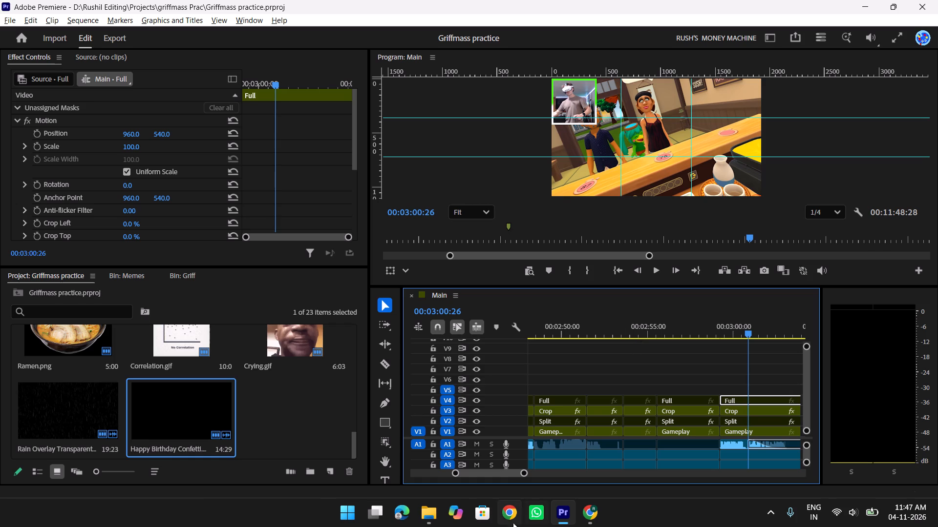
# Switch to Chrome, reload the Happy Birthday Confetti YouTube page, pause its playback, and return to Premiere.
pyautogui.hotkey('alt', 'Tab')
pyautogui.hotkey('alt', 'Tab')
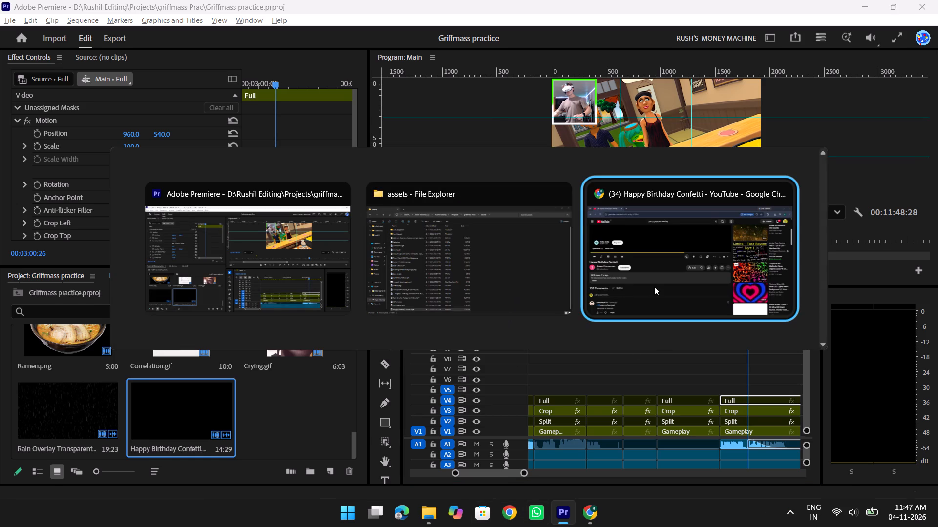
pyautogui.keyDown('alt'); pyautogui.click(654, 286); pyautogui.keyUp('alt')
pyautogui.scroll(3, 426, 288)
pyautogui.click(440, 254)
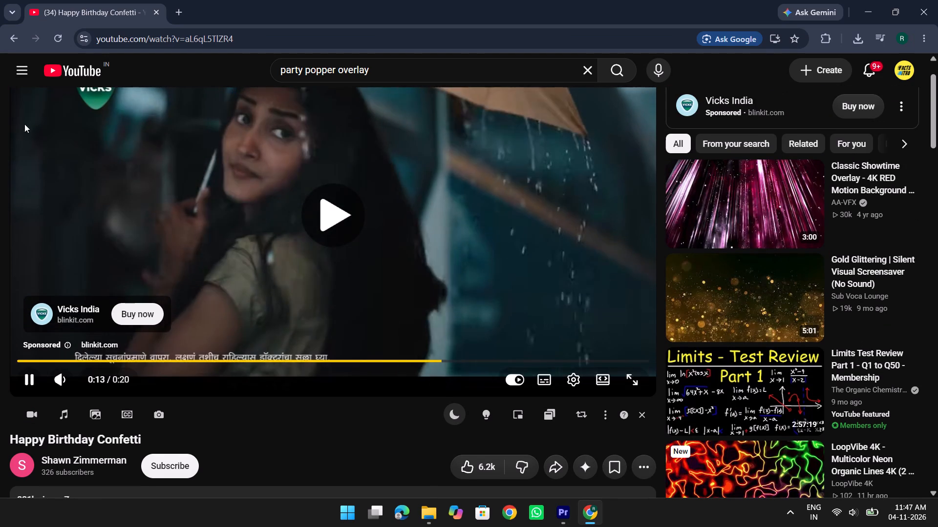
pyautogui.click(51, 41)
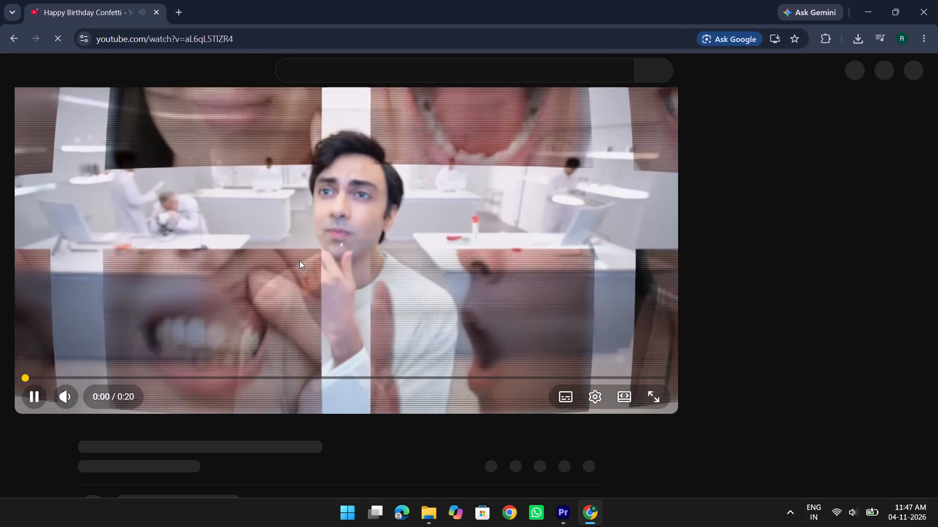
pyautogui.click(299, 261)
pyautogui.hotkey('alt', 'Tab')
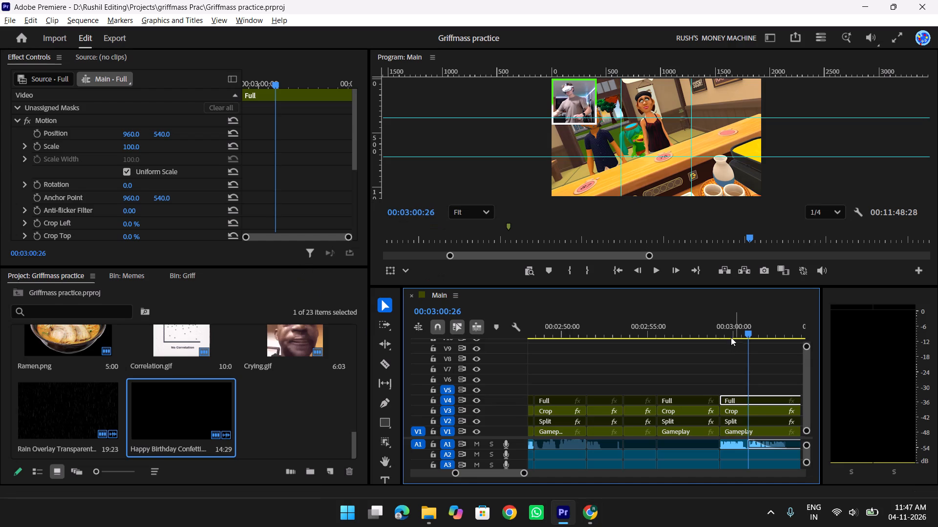
pyautogui.hotkey('alt', 'Tab')
pyautogui.click(432, 280)
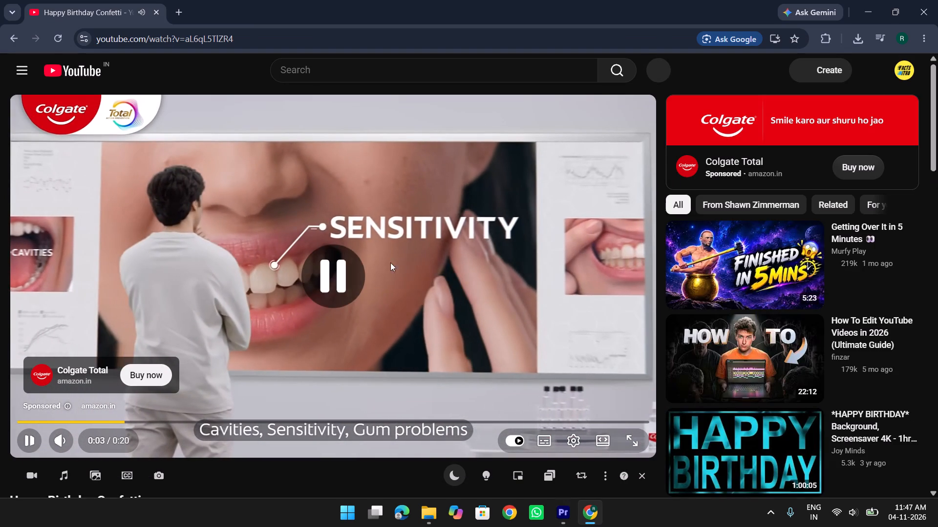
pyautogui.hotkey('alt', 'Tab')
# Scrub back to about 00:02:52 and play through 00:03:08:21 to look for a moment that could use an effect.
pyautogui.moveTo(748, 327); pyautogui.dragTo(678, 333)
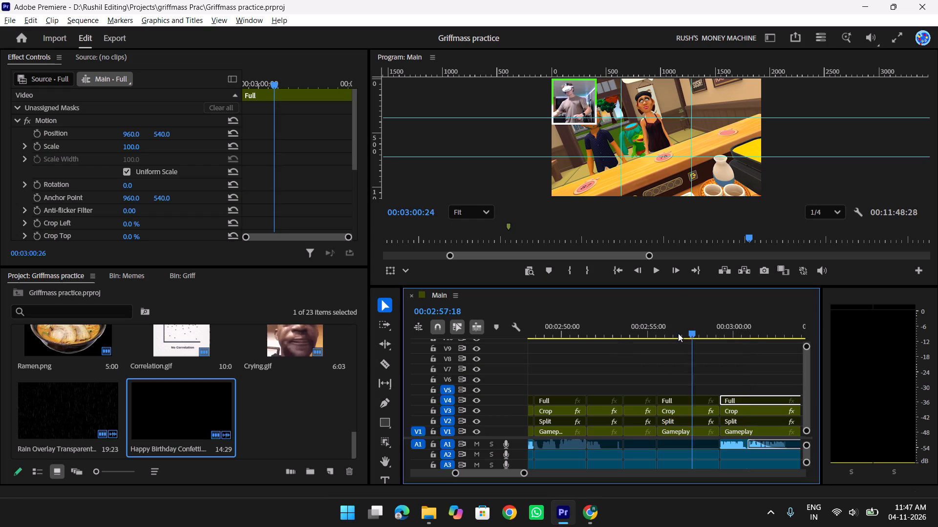
pyautogui.moveTo(678, 333); pyautogui.dragTo(675, 334)
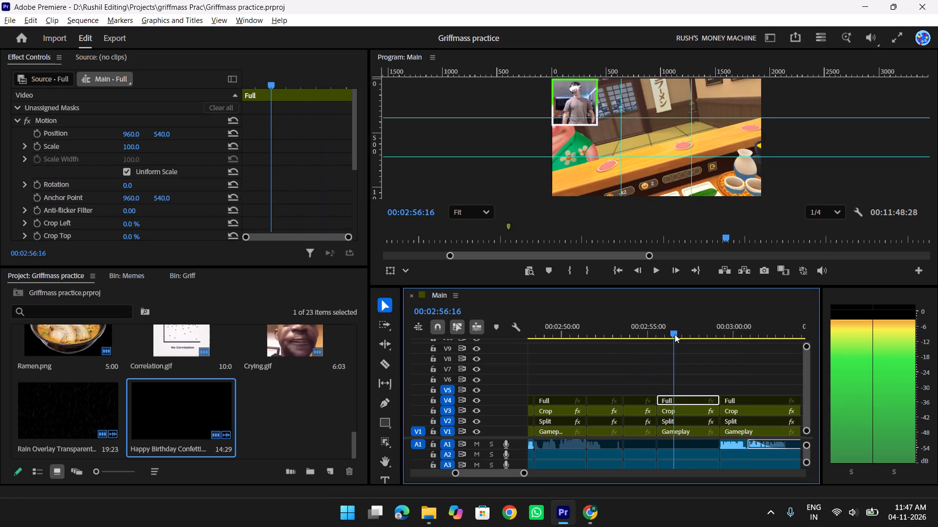
pyautogui.moveTo(675, 334); pyautogui.dragTo(599, 334)
pyautogui.press('space')
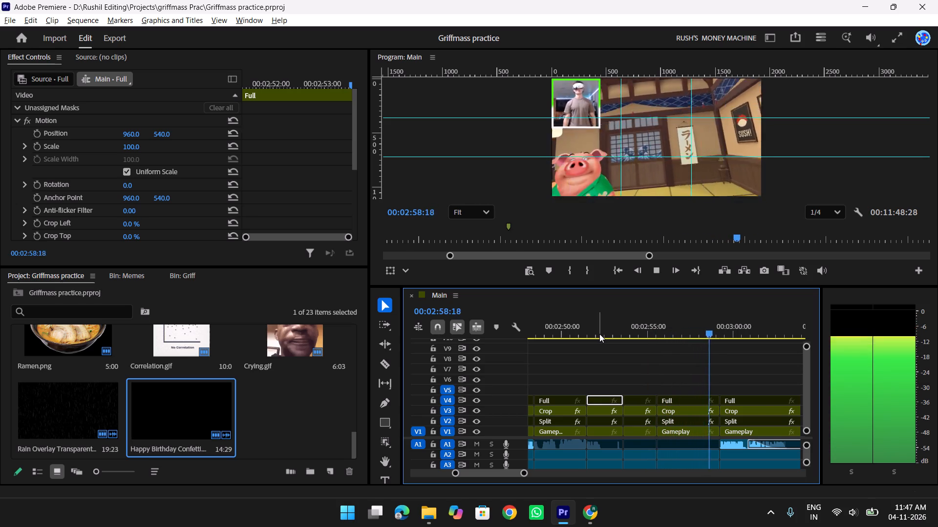
pyautogui.scroll(-2, 599, 334)
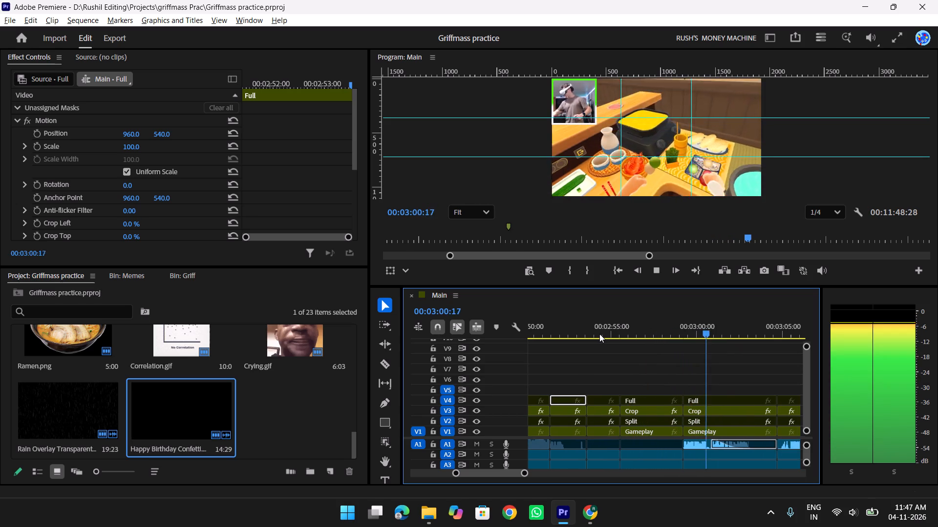
pyautogui.scroll(-2, 599, 334)
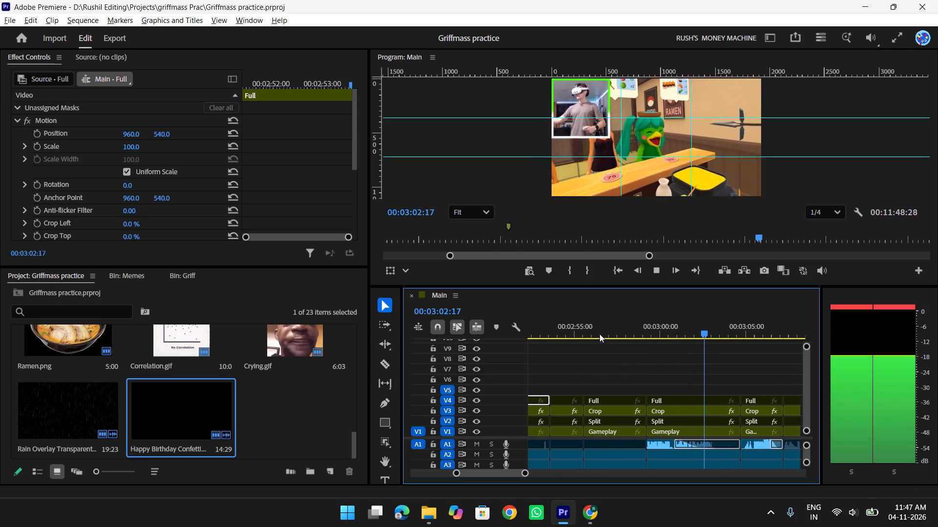
pyautogui.scroll(-2, 599, 334)
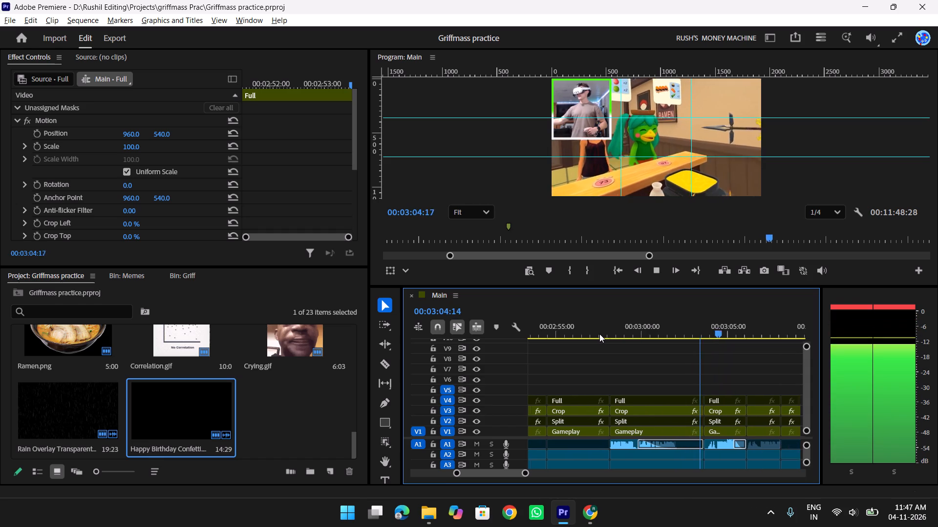
pyautogui.scroll(-3, 599, 334)
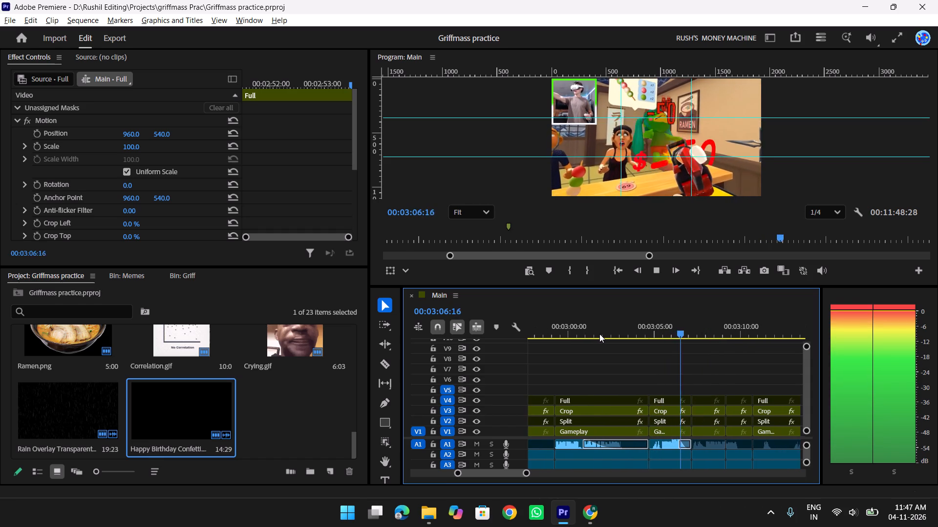
pyautogui.scroll(-4, 599, 334)
pyautogui.press('space')
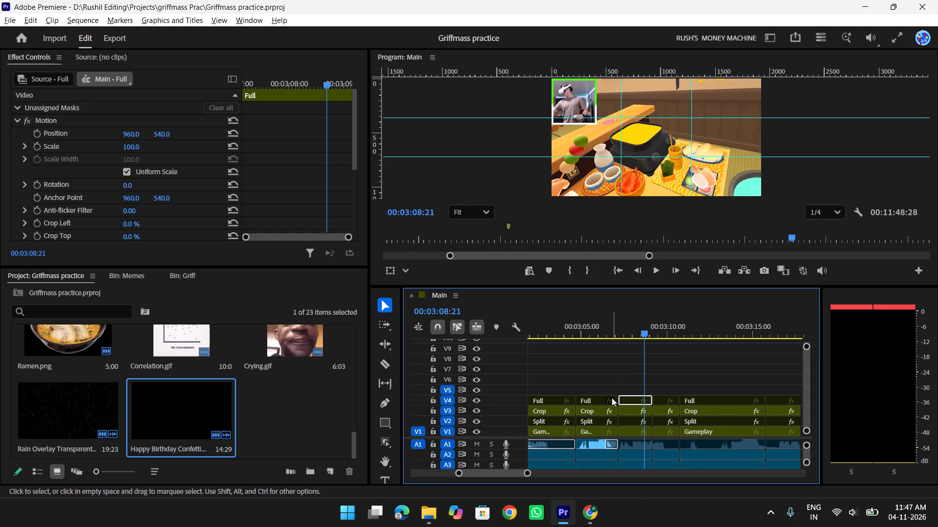
# Scrub the gameplay between about 00:03:02 and 00:03:07, and replay from about 00:03:01 to 00:03:08:19 to examine the moment.
pyautogui.scroll(2, 691, 374)
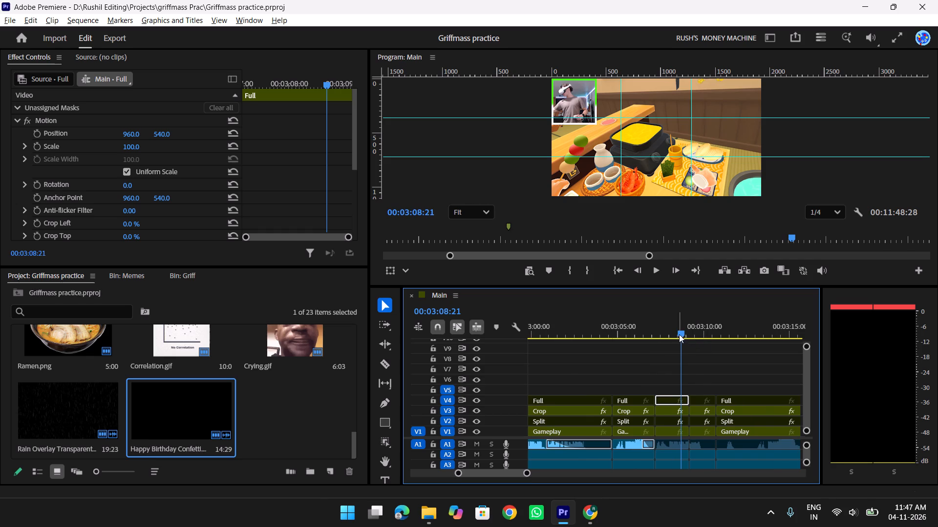
pyautogui.moveTo(645, 330); pyautogui.dragTo(572, 326)
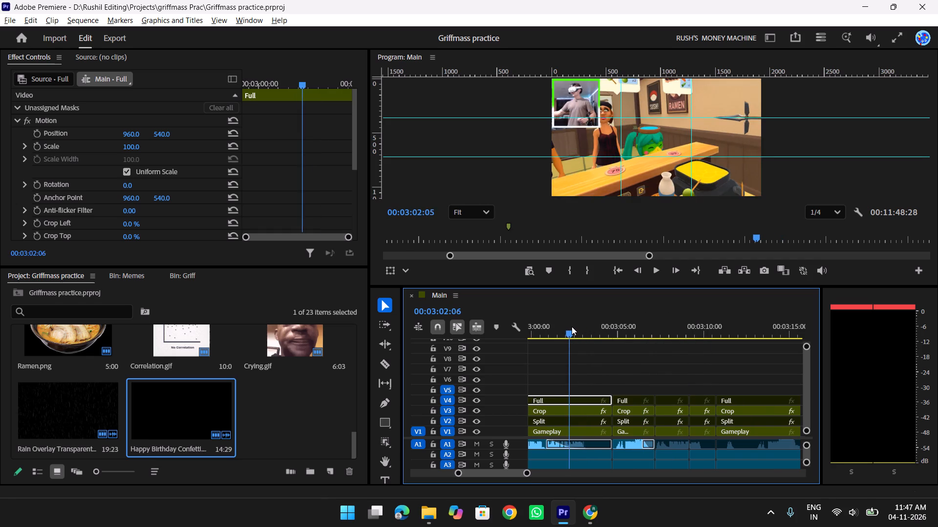
pyautogui.moveTo(572, 326); pyautogui.dragTo(656, 335)
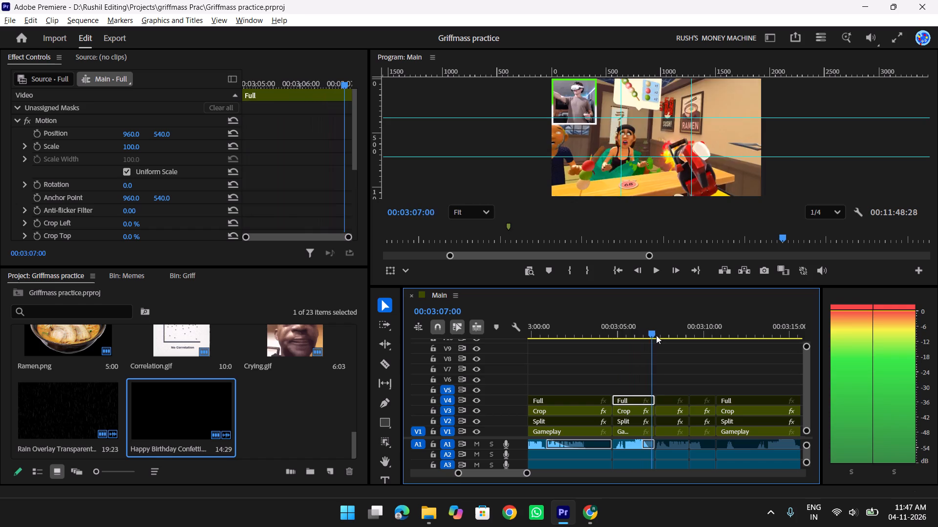
pyautogui.moveTo(656, 335); pyautogui.dragTo(583, 338)
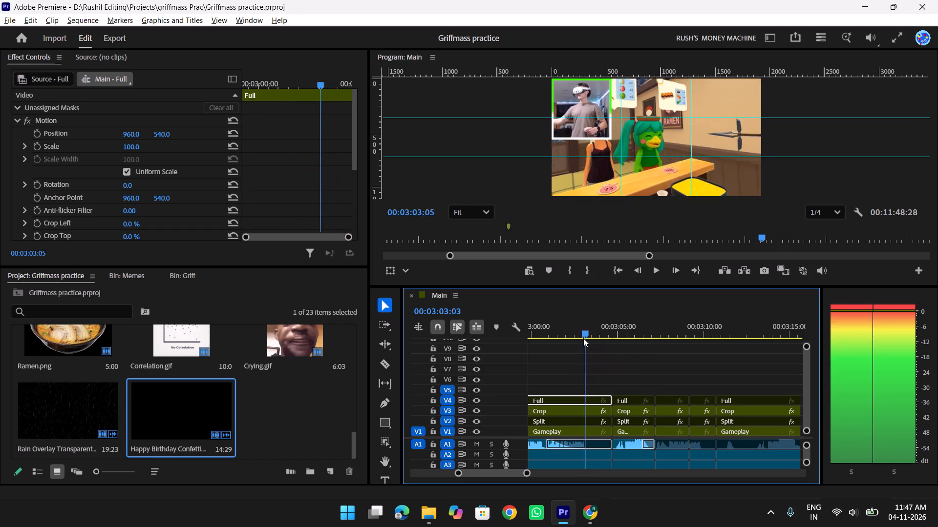
pyautogui.moveTo(583, 338); pyautogui.dragTo(558, 339)
pyautogui.press('space')
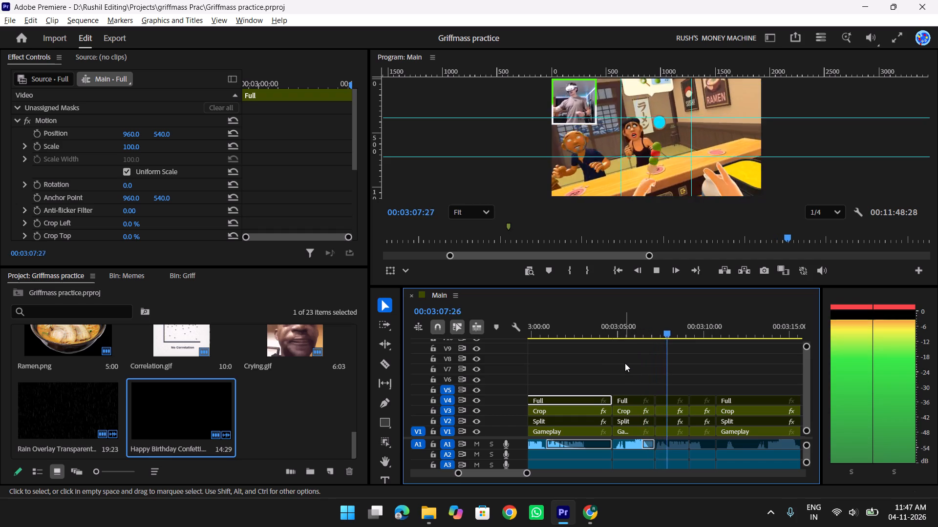
pyautogui.press('space')
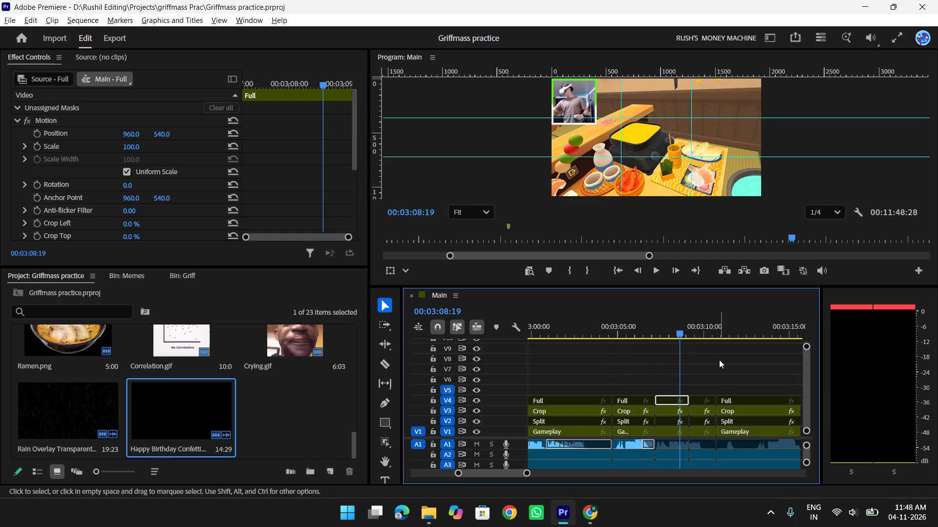
# Play the footage from 00:03:08:19 through about 00:03:34 to find the next moment that could use an effect.
pyautogui.press('space')
pyautogui.scroll(-2, 719, 360)
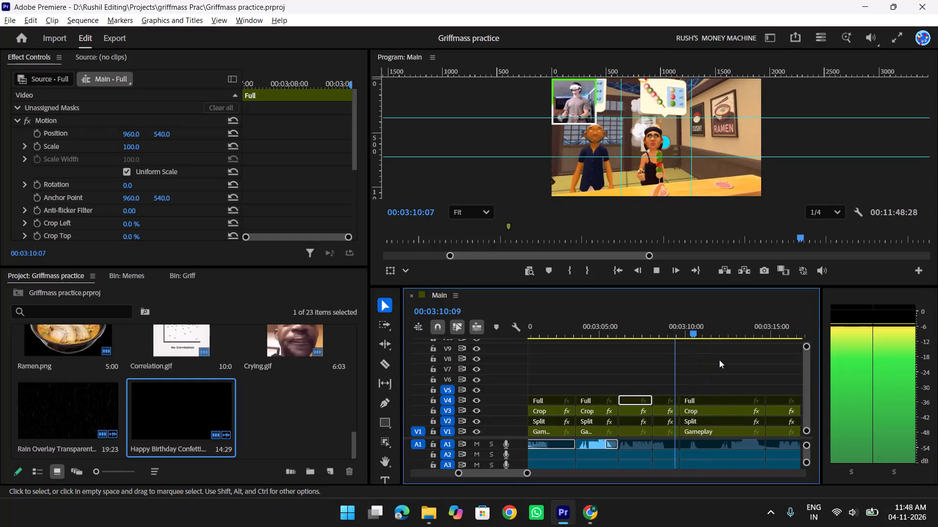
pyautogui.scroll(-3, 719, 360)
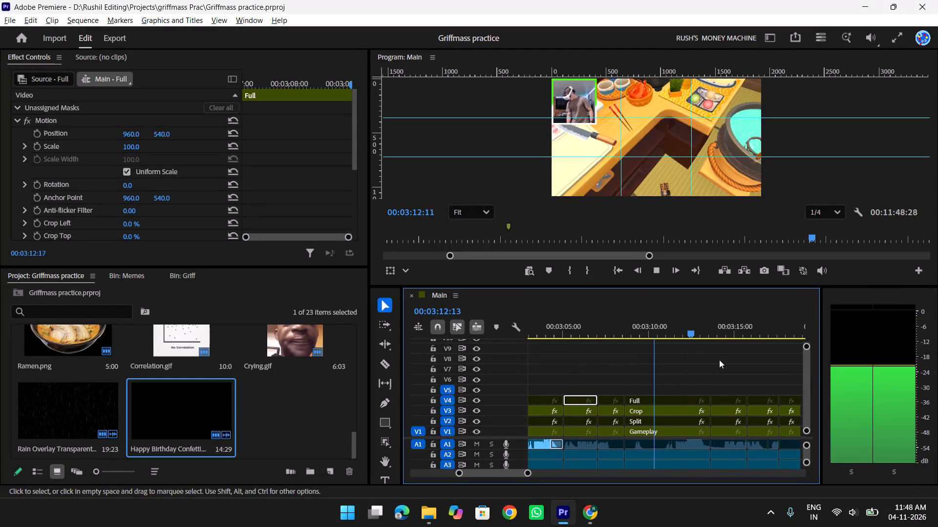
pyautogui.scroll(-2, 719, 360)
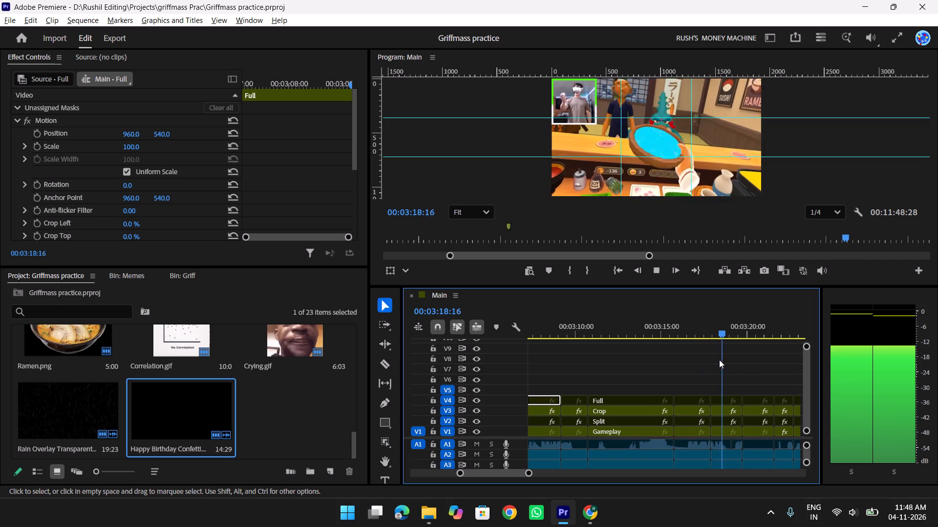
pyautogui.scroll(-2, 719, 360)
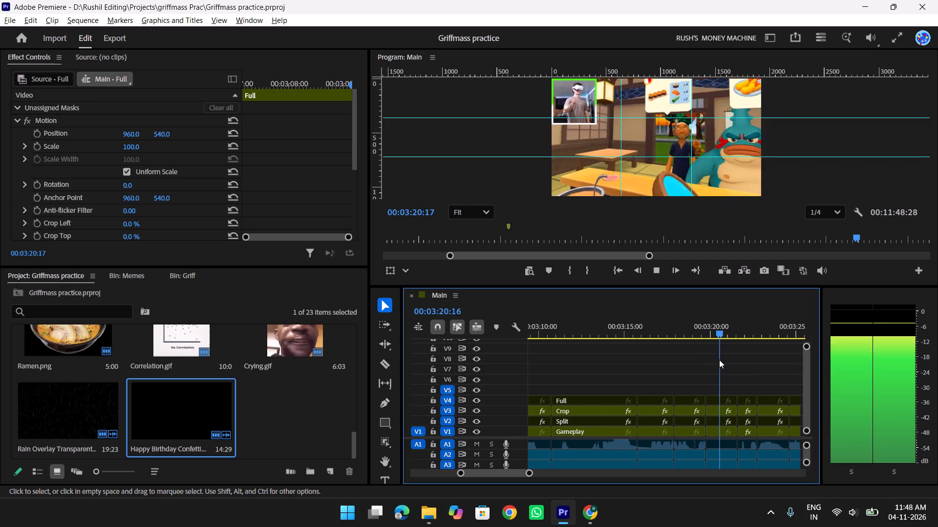
pyautogui.press('space')
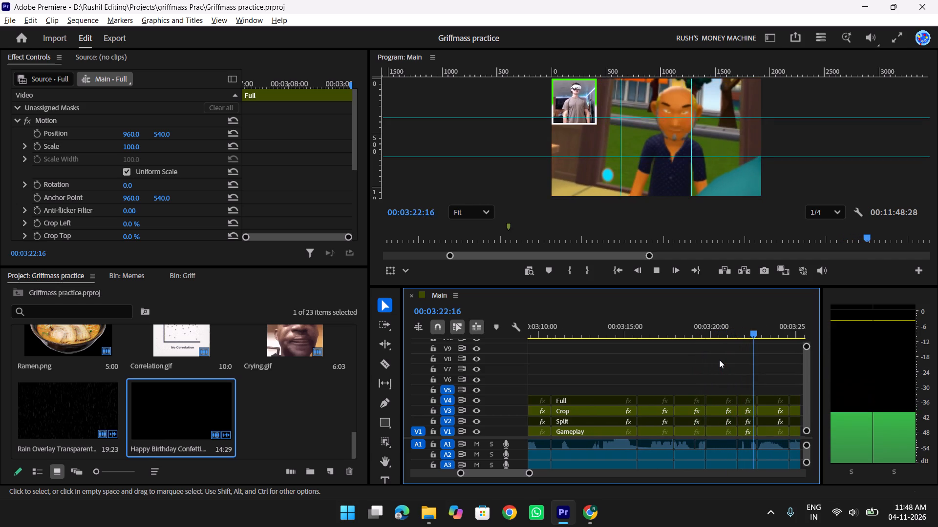
pyautogui.scroll(-6, 719, 360)
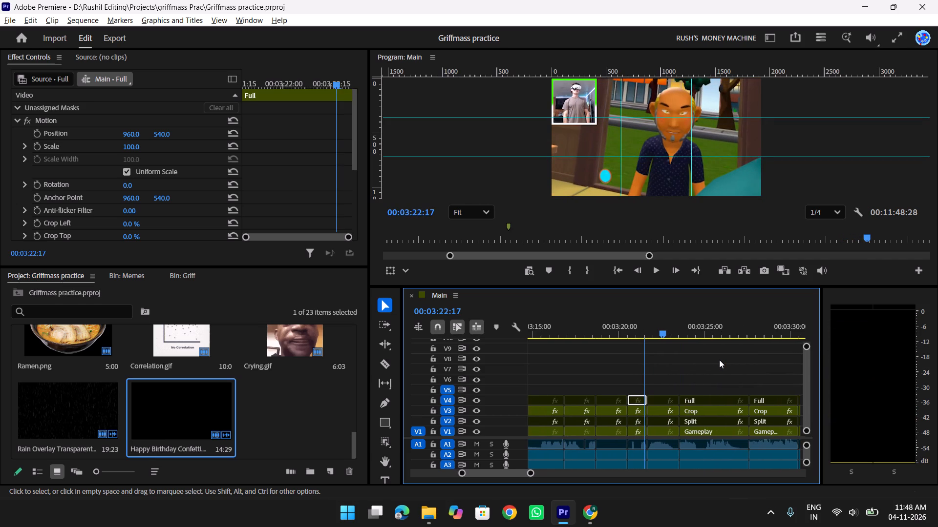
pyautogui.press('space')
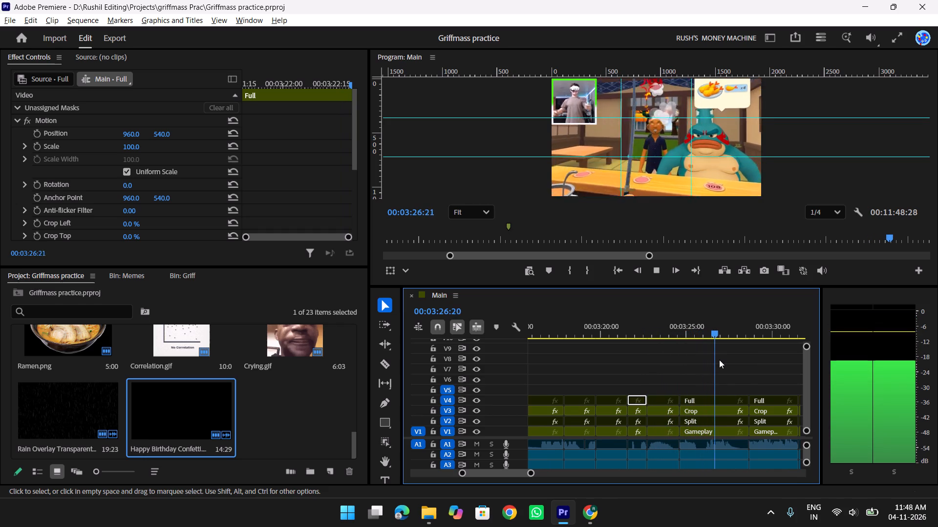
pyautogui.scroll(-2, 719, 360)
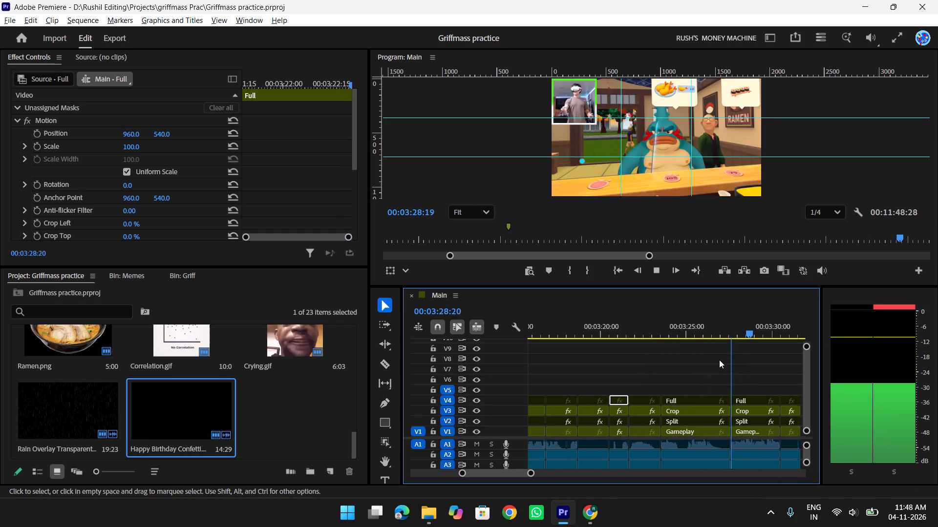
pyautogui.scroll(-1, 719, 360)
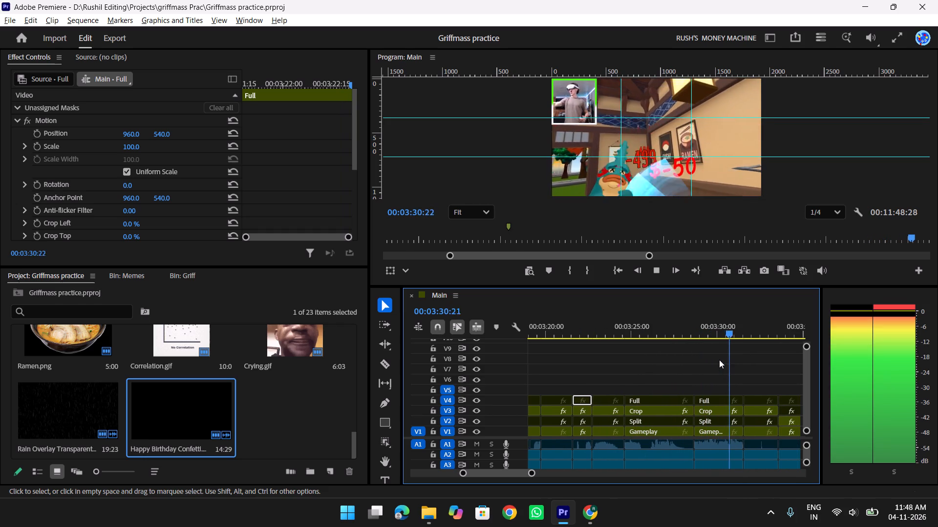
pyautogui.scroll(-1, 719, 360)
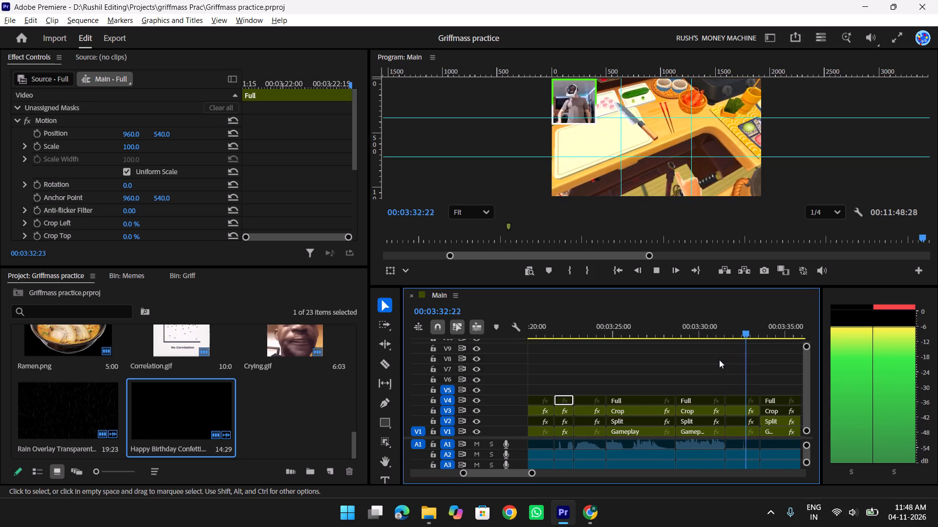
pyautogui.scroll(-3, 719, 360)
pyautogui.press('space')
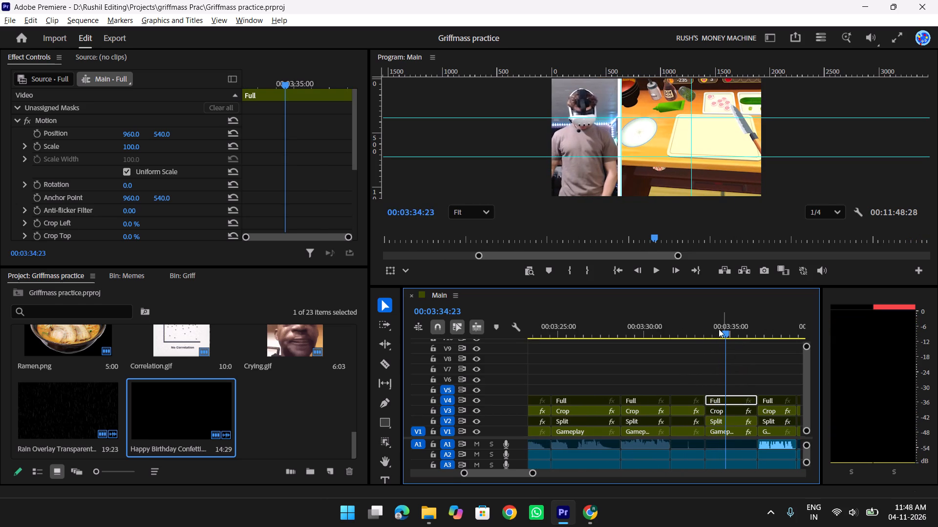
# Scrub and replay the split-screen section between about 00:03:32 and 00:03:36:13 to examine the katana moment for an effect.
pyautogui.moveTo(696, 330); pyautogui.dragTo(718, 333)
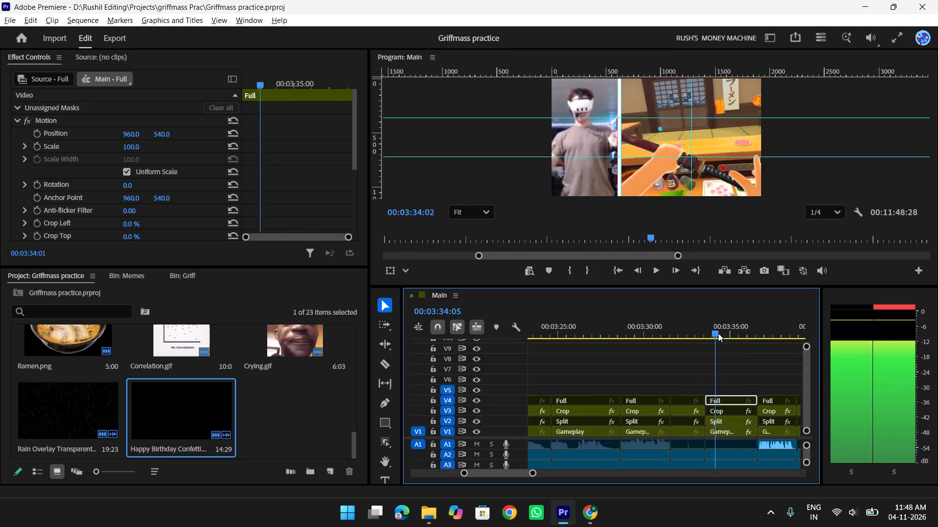
pyautogui.moveTo(718, 333); pyautogui.dragTo(694, 337)
pyautogui.press('space')
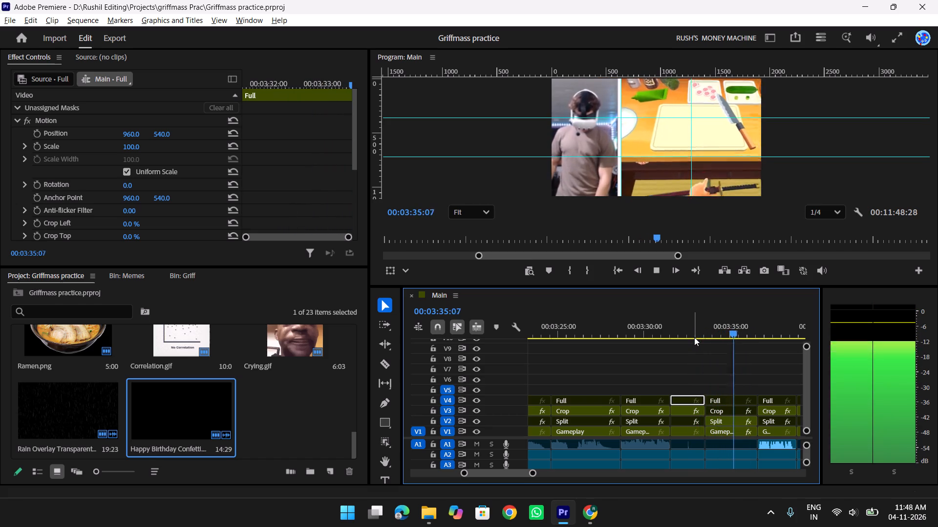
pyautogui.press('space')
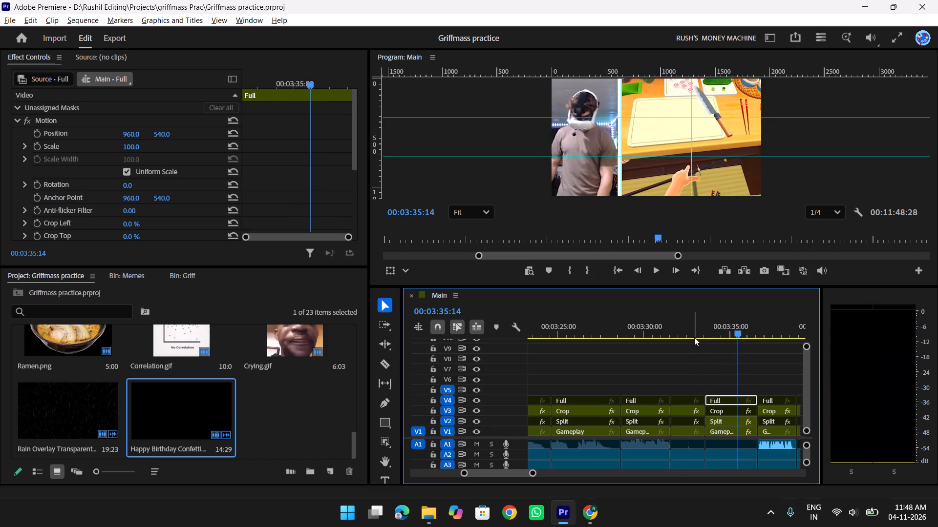
pyautogui.click(89, 308)
pyautogui.click(300, 415)
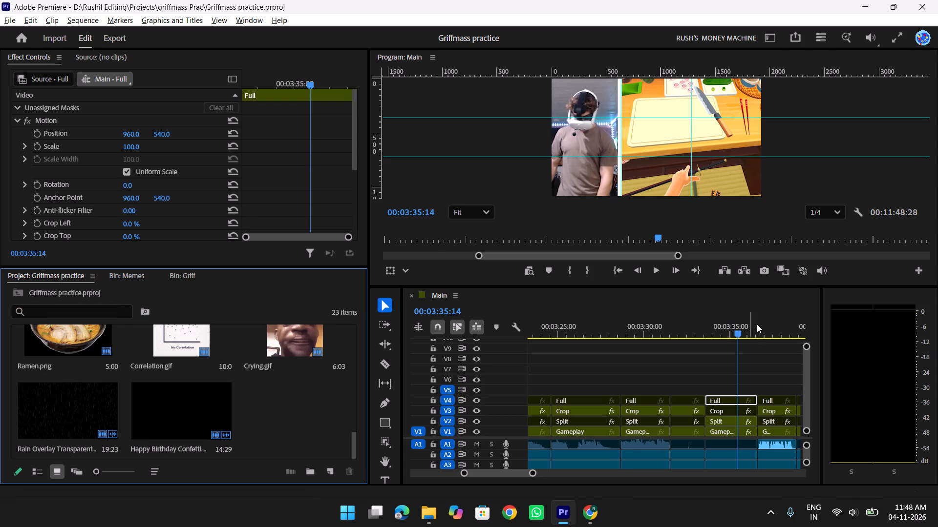
pyautogui.moveTo(729, 326); pyautogui.dragTo(676, 327)
pyautogui.press('space')
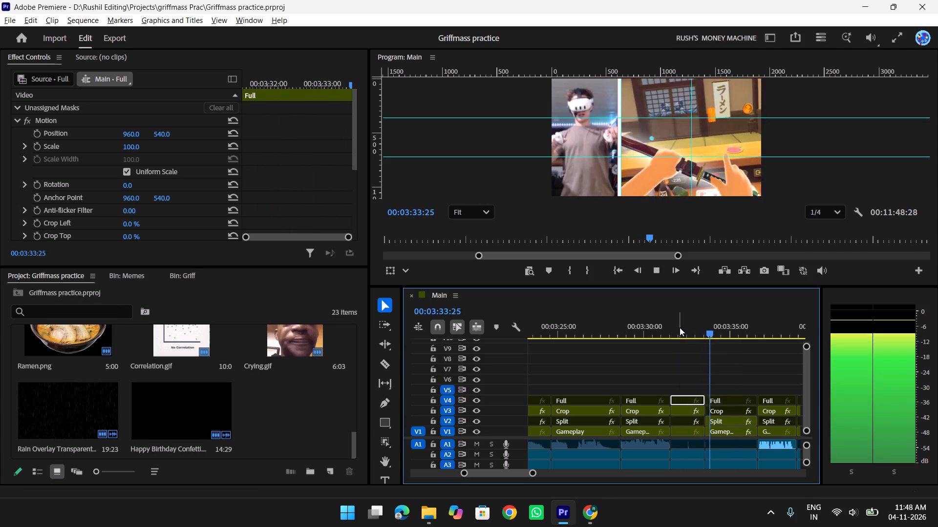
pyautogui.press('space')
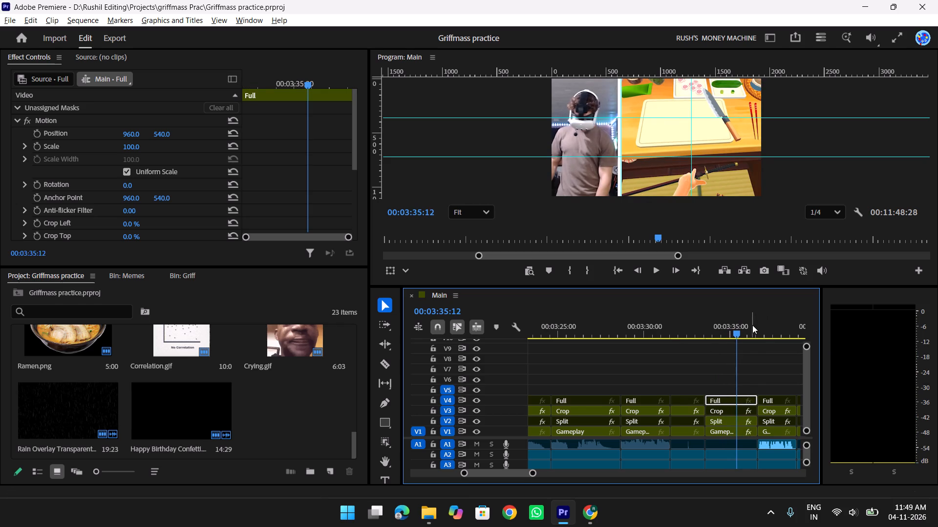
pyautogui.moveTo(728, 327); pyautogui.dragTo(685, 328)
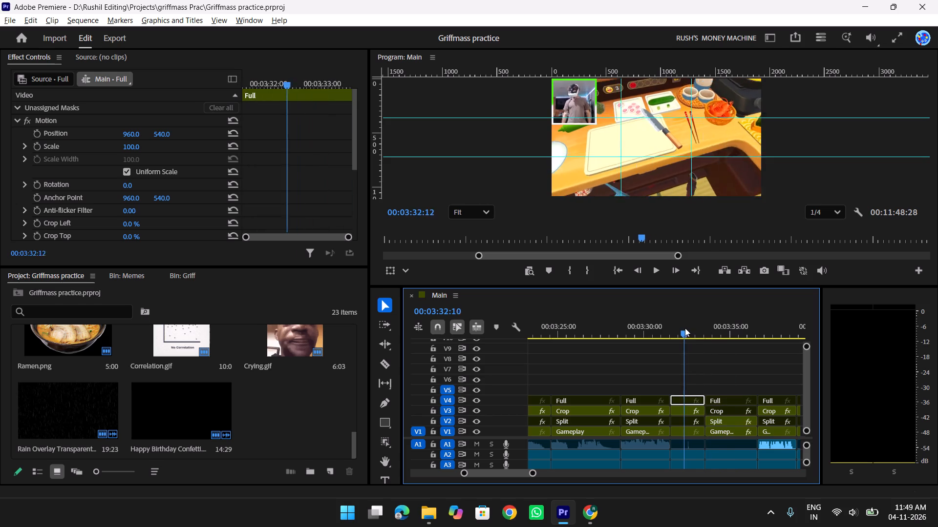
pyautogui.moveTo(685, 328); pyautogui.dragTo(739, 326)
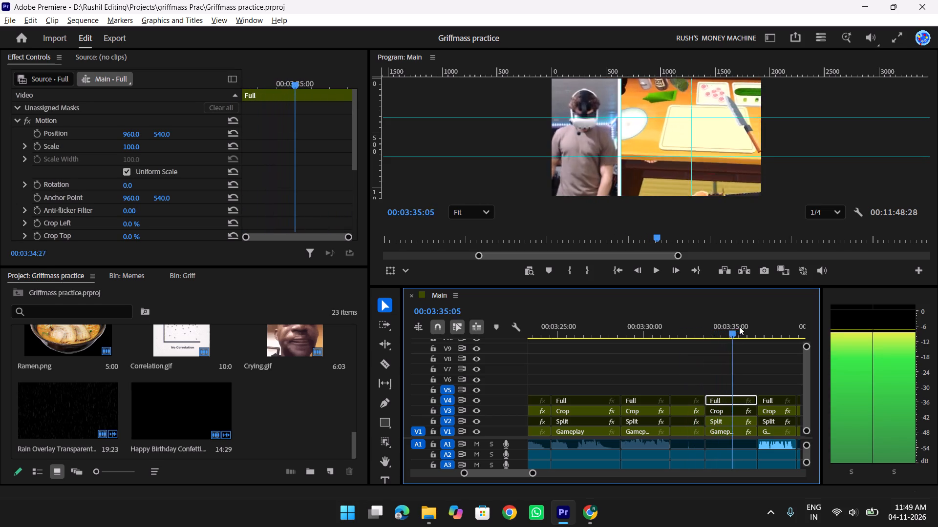
pyautogui.moveTo(739, 326); pyautogui.dragTo(757, 330)
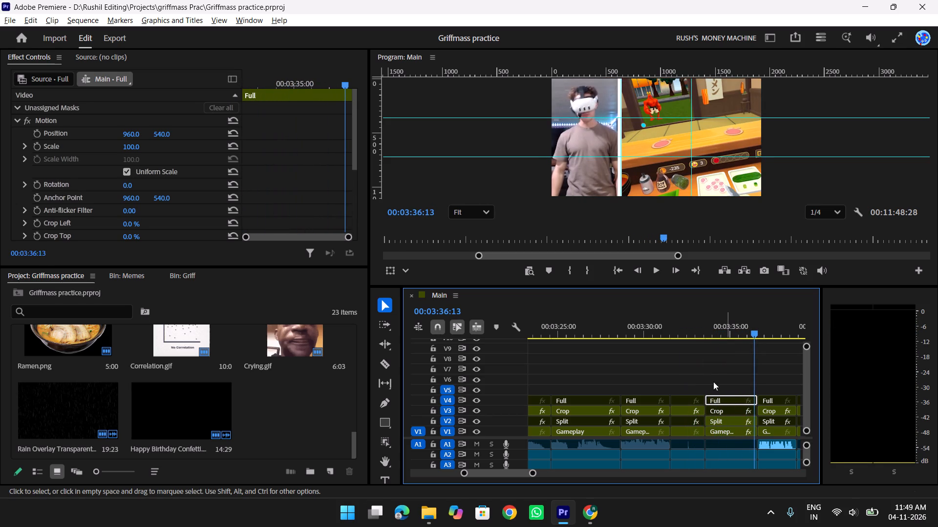
# Place the project's adjustment layer on V5, starting at the beginning of the split-screen clip at about 00:03:33:17.
pyautogui.click(705, 375)
pyautogui.scroll(7, 268, 414)
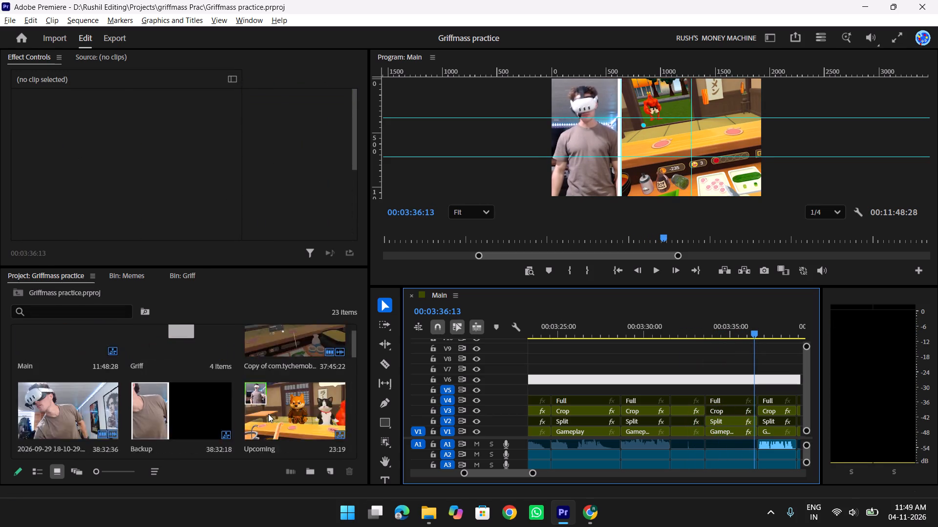
pyautogui.scroll(7, 268, 414)
pyautogui.scroll(-5, 222, 391)
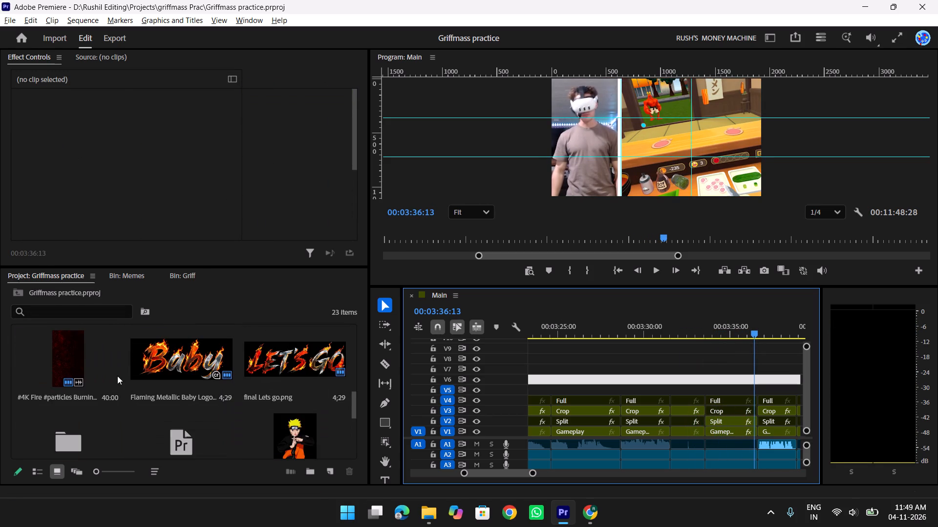
pyautogui.scroll(2, 206, 404)
pyautogui.moveTo(277, 376); pyautogui.dragTo(705, 402)
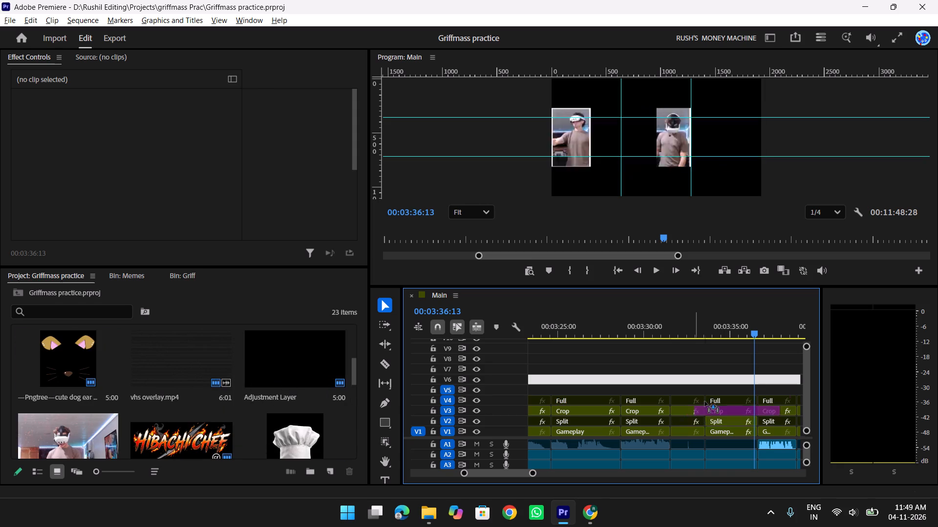
pyautogui.moveTo(705, 402); pyautogui.dragTo(703, 391)
# Cut the adjustment layer at the end of the split-screen clip, about 00:03:36:19, and delete the leftover piece.
pyautogui.moveTo(711, 333); pyautogui.dragTo(732, 334)
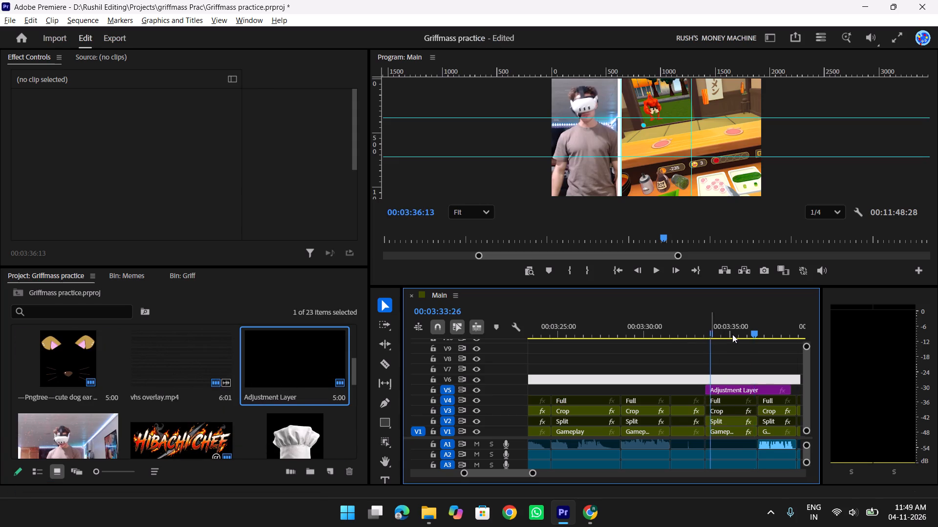
pyautogui.moveTo(732, 334); pyautogui.dragTo(759, 345)
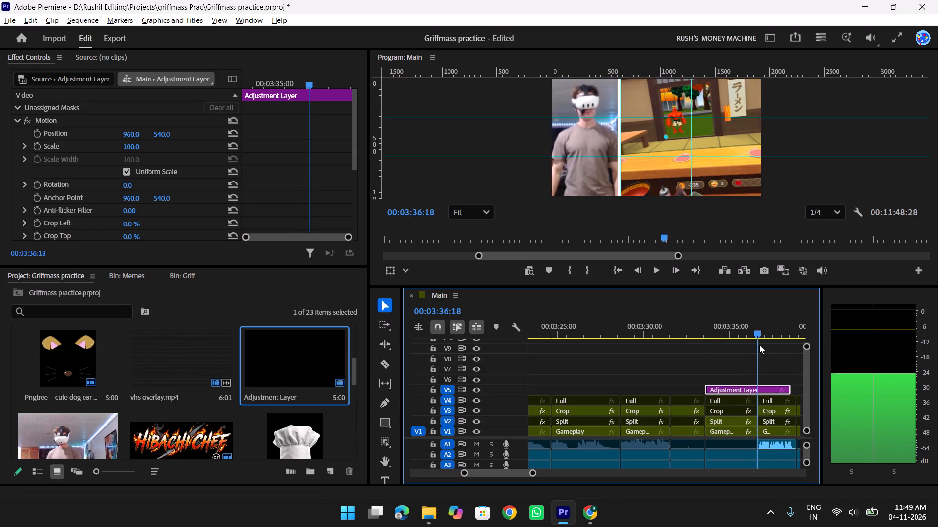
pyautogui.moveTo(759, 345); pyautogui.dragTo(759, 345)
pyautogui.click(768, 386)
pyautogui.press('w')
pyautogui.click(768, 386)
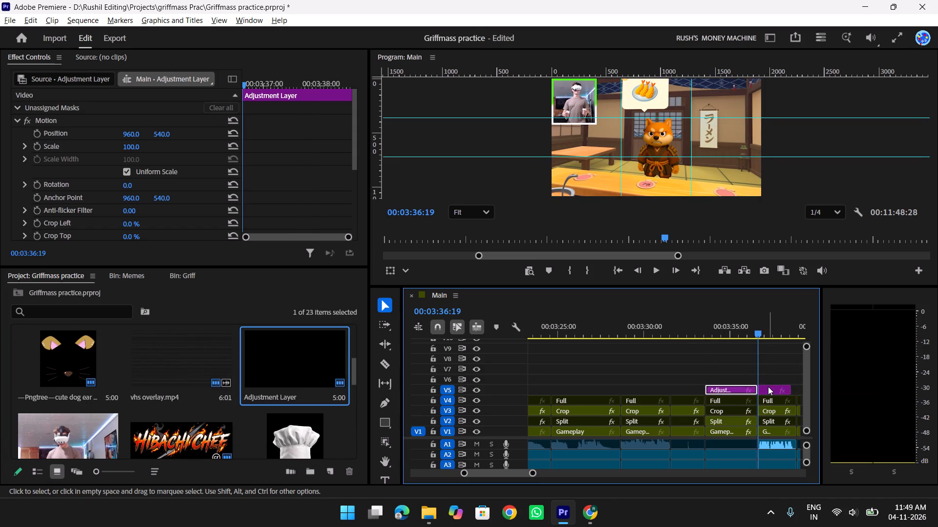
pyautogui.press('Delete')
# Search the effects for "tran" and apply the Transform (Motion Blur) preset to the adjustment layer on V5.
pyautogui.moveTo(752, 323); pyautogui.dragTo(713, 333)
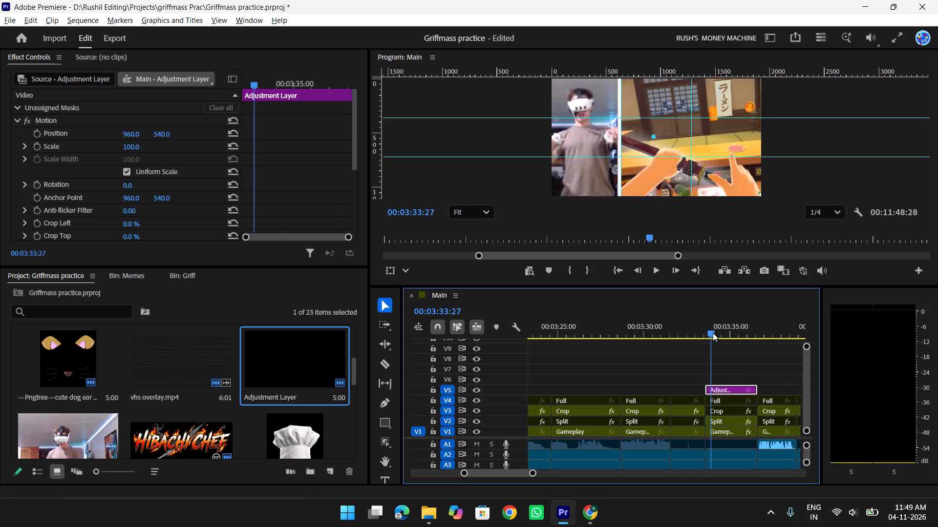
pyautogui.moveTo(713, 333); pyautogui.dragTo(726, 334)
pyautogui.scroll(-17, 117, 144)
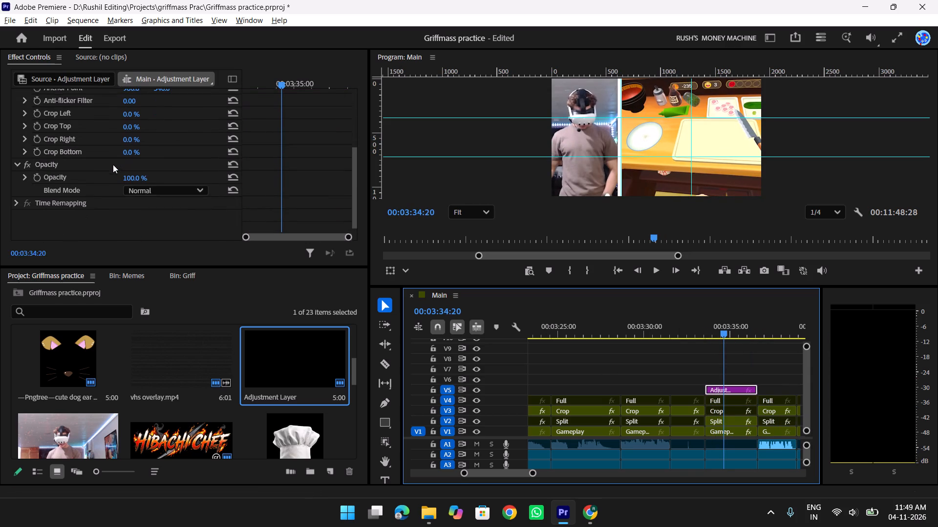
pyautogui.scroll(-1, 113, 164)
pyautogui.scroll(15, 98, 175)
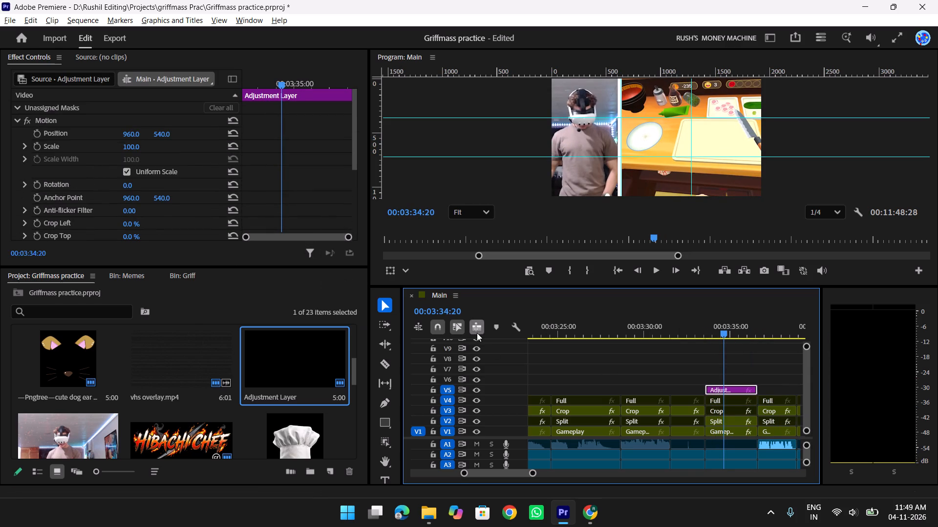
pyautogui.hotkey('shift', 'z')
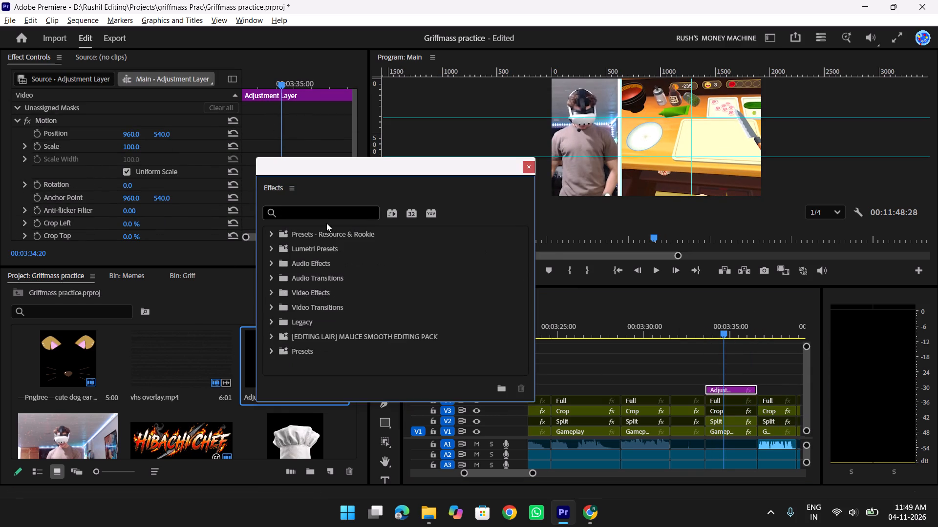
pyautogui.click(316, 212)
pyautogui.write('tere')
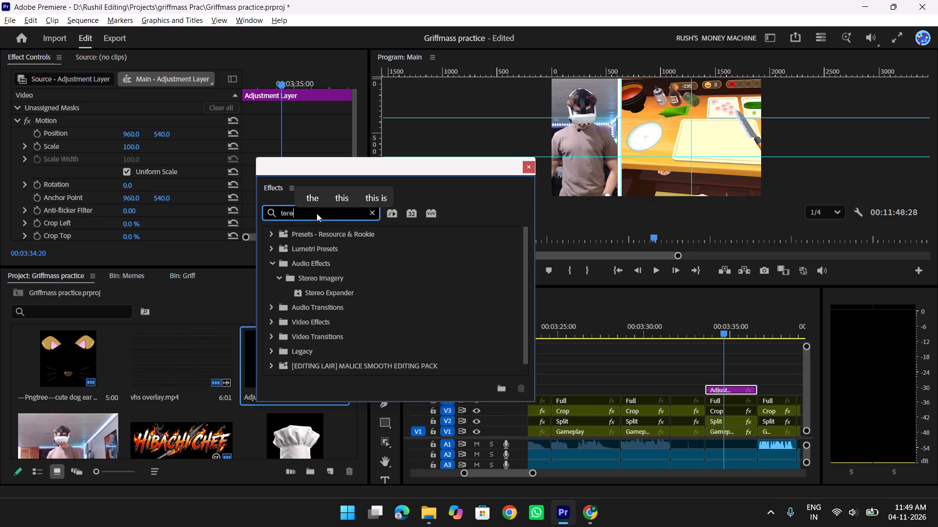
pyautogui.press('BackSpace')
pyautogui.press('BackSpace')
pyautogui.press('BackSpace')
pyautogui.write('ran')
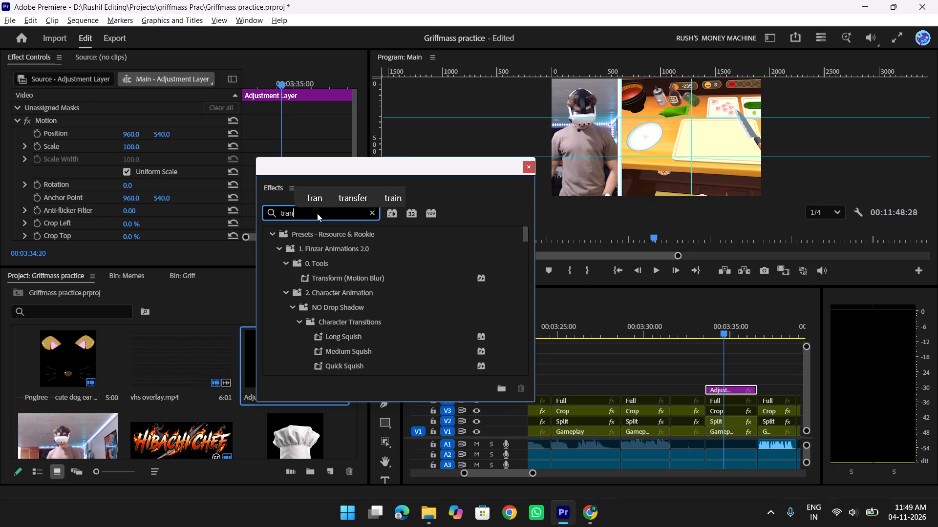
pyautogui.moveTo(364, 270); pyautogui.dragTo(613, 361)
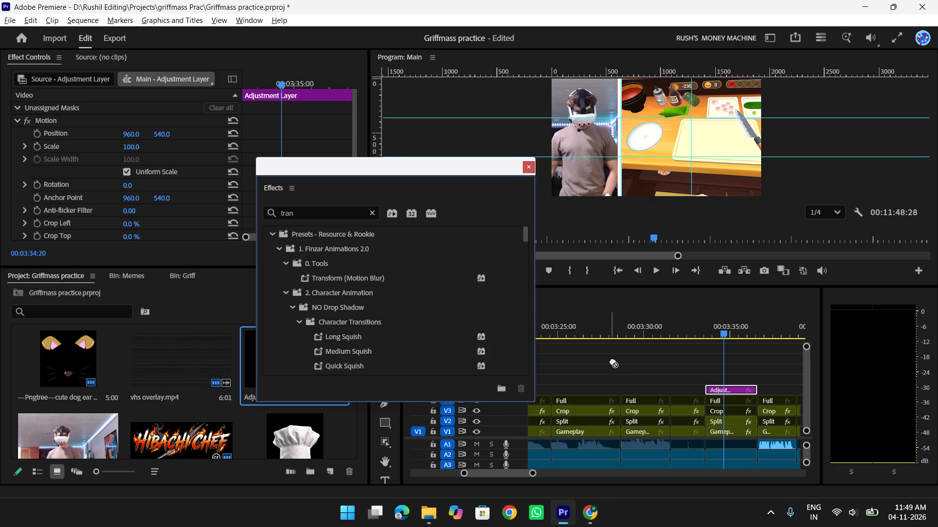
pyautogui.moveTo(613, 361); pyautogui.dragTo(455, 318)
pyautogui.moveTo(331, 278); pyautogui.dragTo(704, 381)
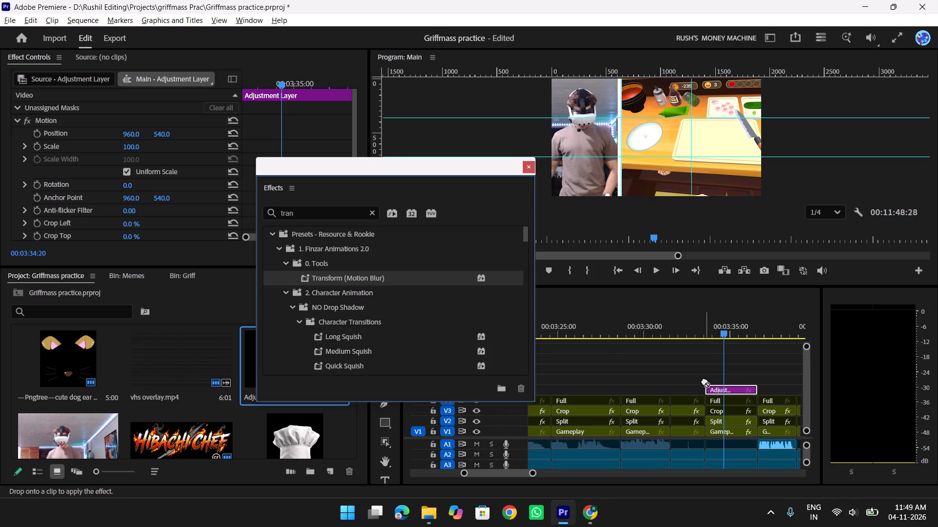
pyautogui.moveTo(704, 381); pyautogui.dragTo(713, 390)
pyautogui.click(531, 165)
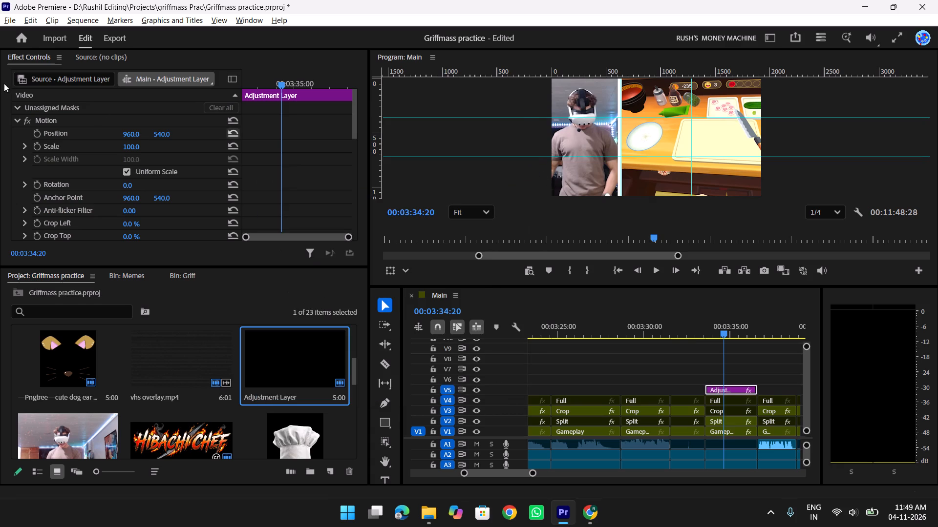
# Add a starting Position keyframe to the adjustment layer's Transform effect at 00:03:33:17.
pyautogui.scroll(-18, 8, 94)
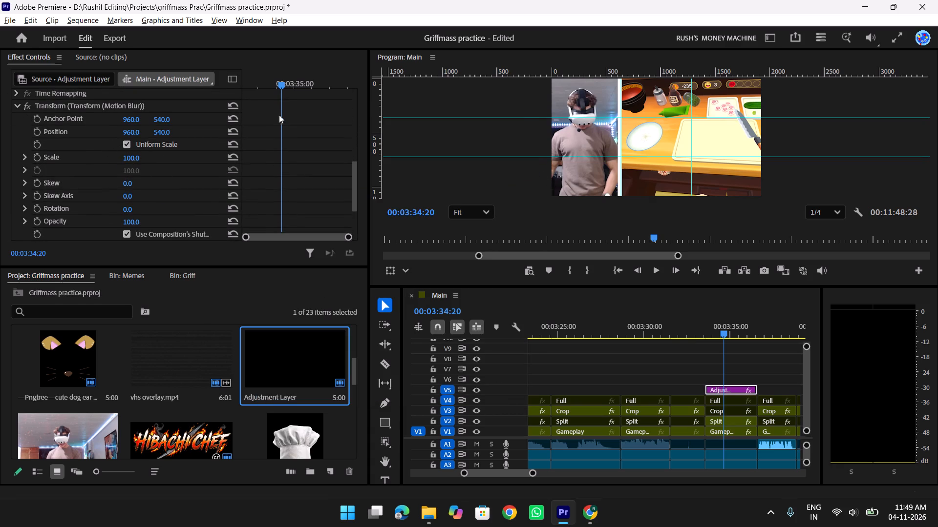
pyautogui.moveTo(266, 83); pyautogui.dragTo(187, 84)
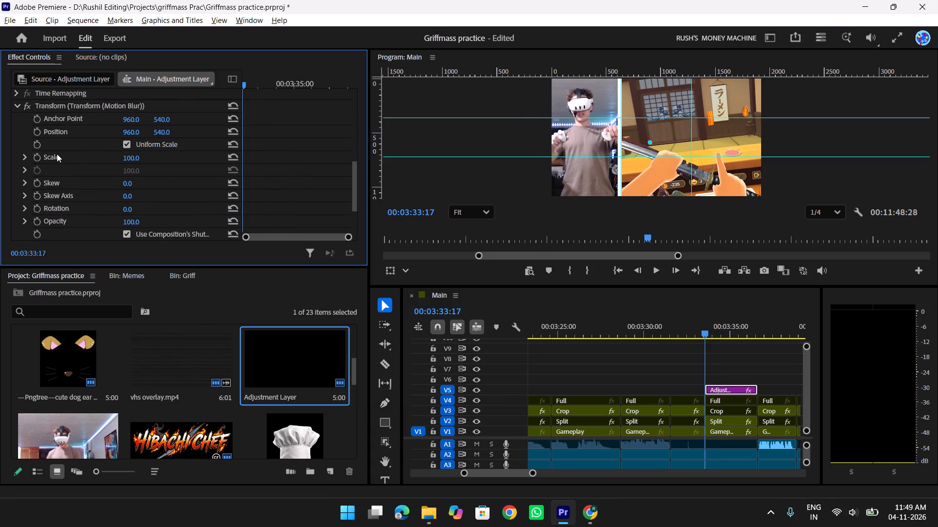
pyautogui.scroll(6, 55, 153)
pyautogui.scroll(-4, 55, 153)
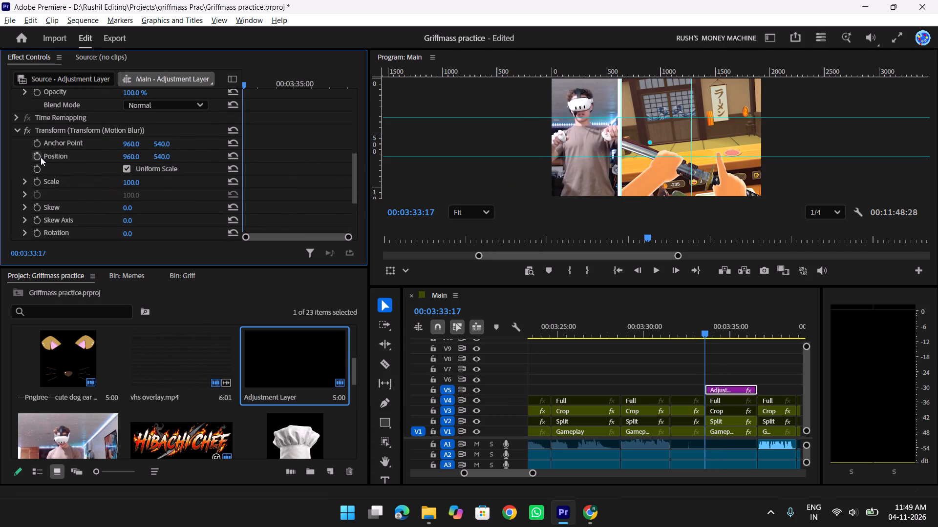
pyautogui.click(41, 157)
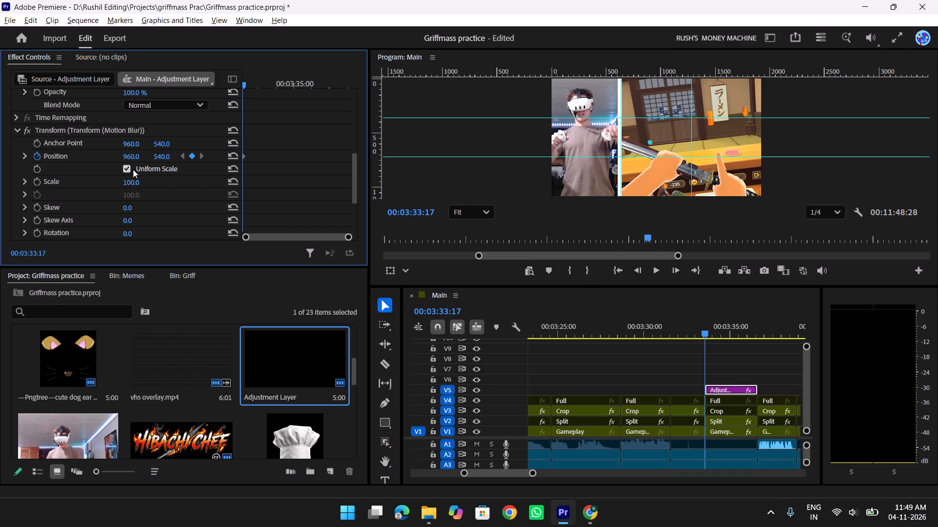
pyautogui.click(137, 156)
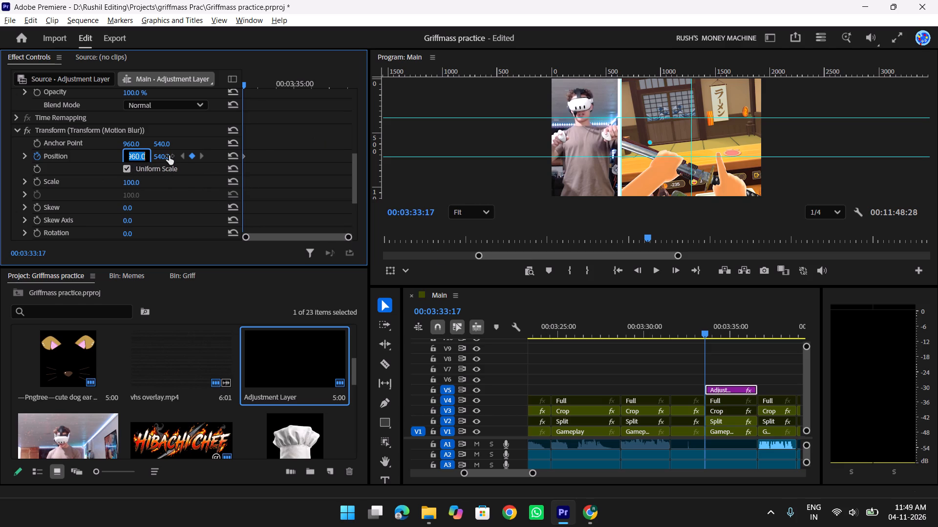
pyautogui.click(134, 183)
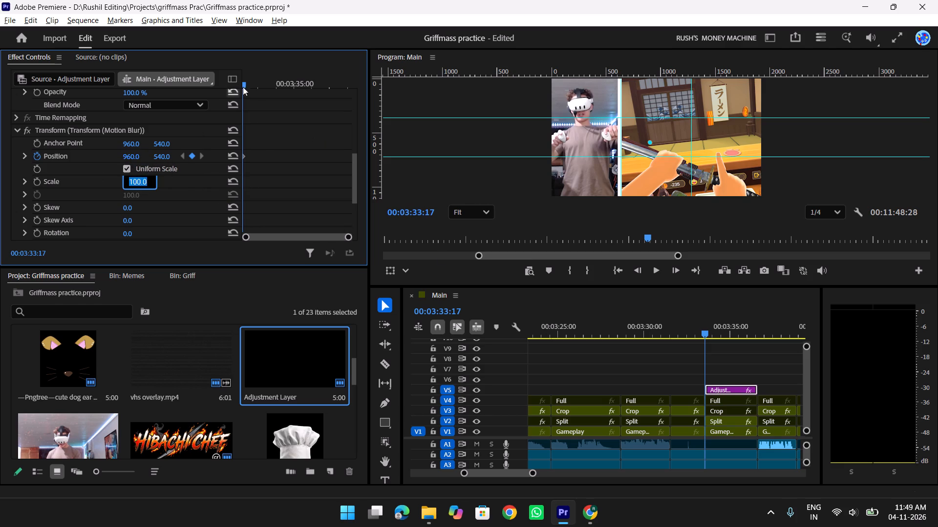
# Go to 00:03:36:17 and set the Transform effect's Scale to 122.
pyautogui.moveTo(247, 81); pyautogui.dragTo(335, 94)
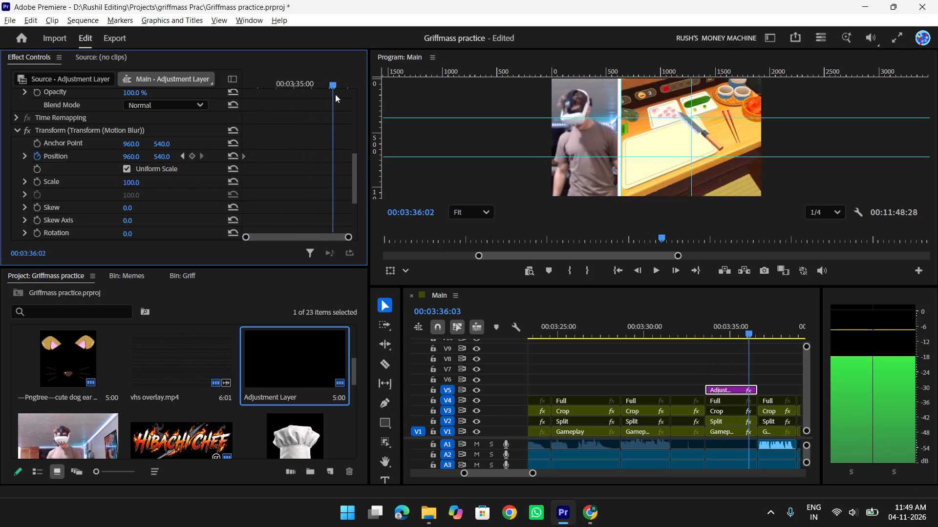
pyautogui.moveTo(335, 94); pyautogui.dragTo(351, 98)
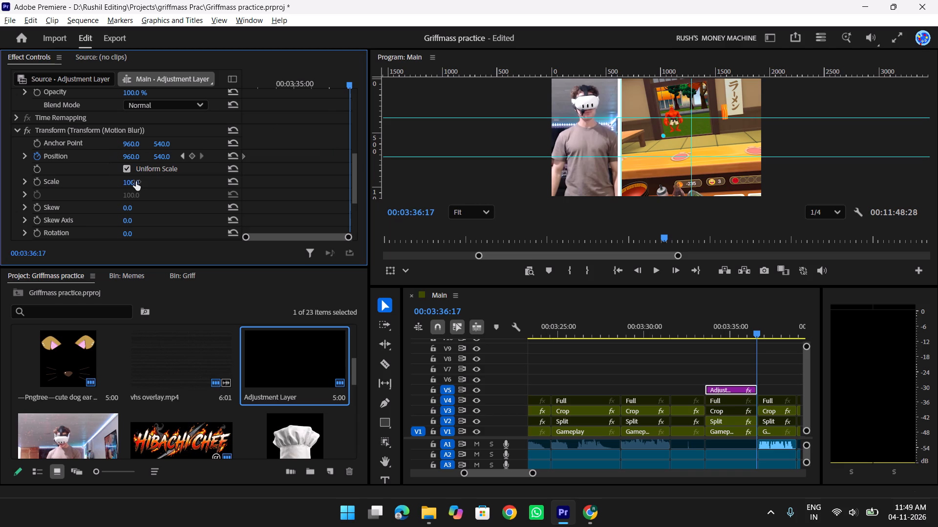
pyautogui.click(136, 182)
pyautogui.press('Up')
pyautogui.press('Up')
pyautogui.press('Up')
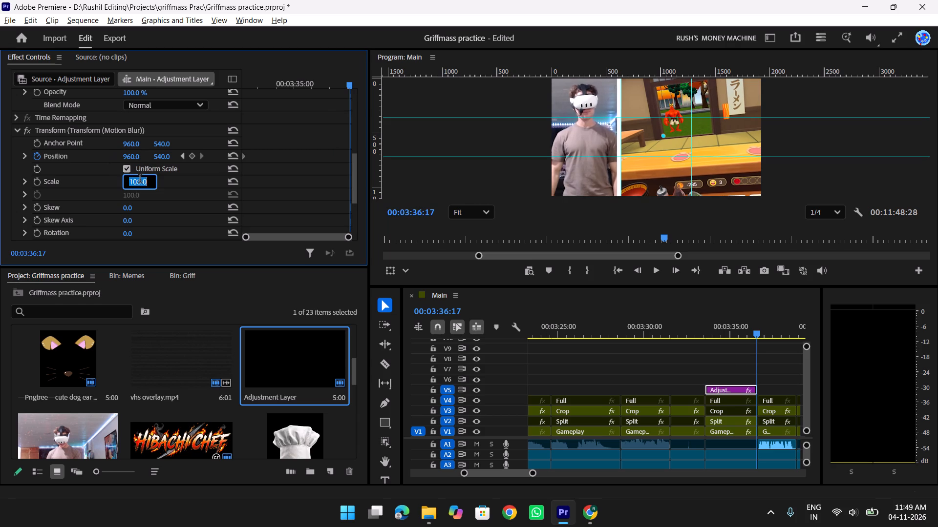
pyautogui.press('Up')
pyautogui.press('Up')
pyautogui.press('Up')
pyautogui.press('Up')
pyautogui.press('Up')
pyautogui.press('Up')
pyautogui.press('Up')
pyautogui.press('Up')
pyautogui.press('Up')
pyautogui.press('Up')
pyautogui.press('Up')
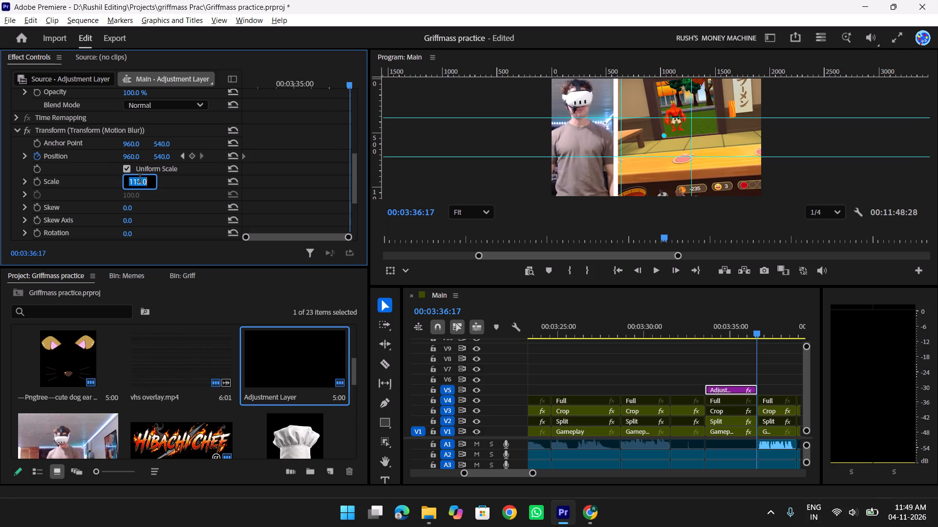
pyautogui.press('Up')
pyautogui.press('Up')
pyautogui.press('Up')
pyautogui.press('Up')
pyautogui.press('Up')
pyautogui.press('Up')
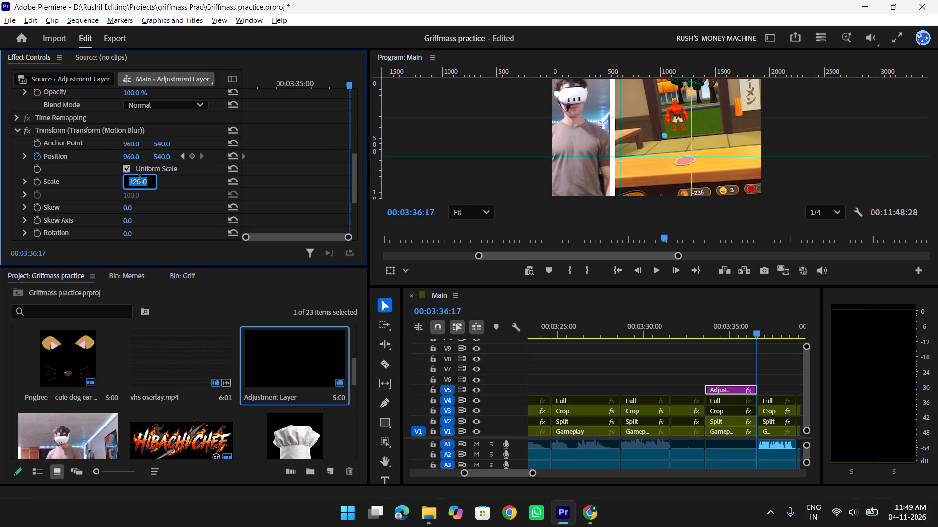
pyautogui.press('Up')
pyautogui.press('Up')
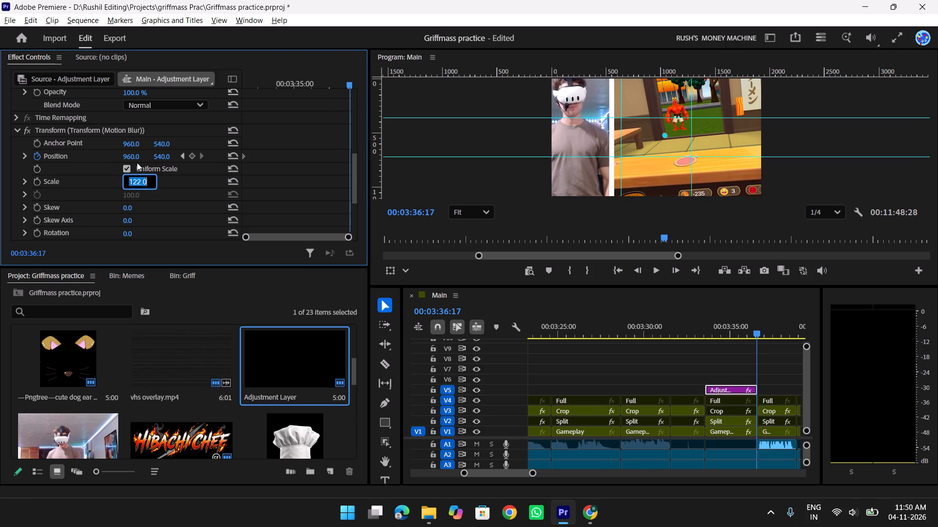
# Set the Transform effect's vertical Position to 604 at 00:03:36:17, adding an ending Position keyframe.
pyautogui.click(161, 157)
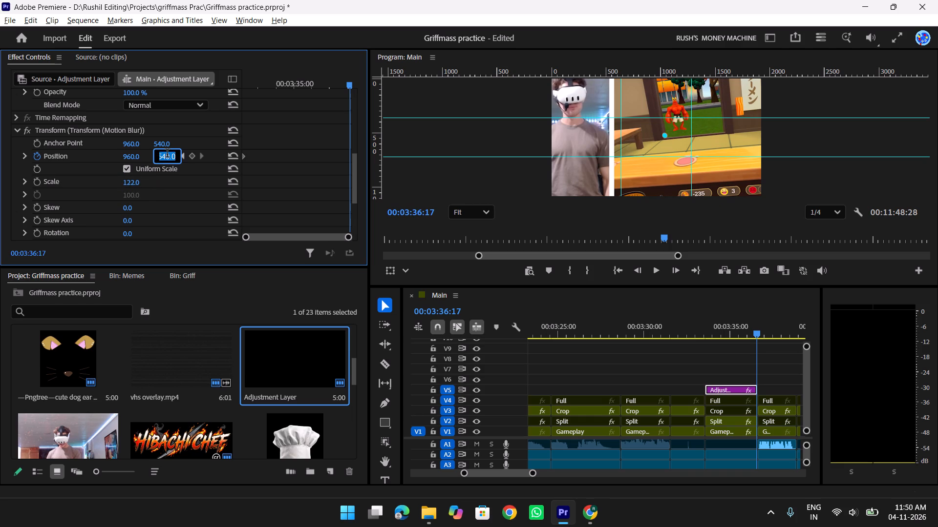
pyautogui.press('Down')
pyautogui.press('Down')
pyautogui.press('Down')
pyautogui.press('Down')
pyautogui.press('Down')
pyautogui.press('Down')
pyautogui.press('Down')
pyautogui.press('Down')
pyautogui.press('Down')
pyautogui.press('Down')
pyautogui.press('Down')
pyautogui.press('Down')
pyautogui.press('Down')
pyautogui.press('Down')
pyautogui.press('Down')
pyautogui.press('Down')
pyautogui.press('Down')
pyautogui.press('Down')
pyautogui.press('Down')
pyautogui.press('Down')
pyautogui.press('Up')
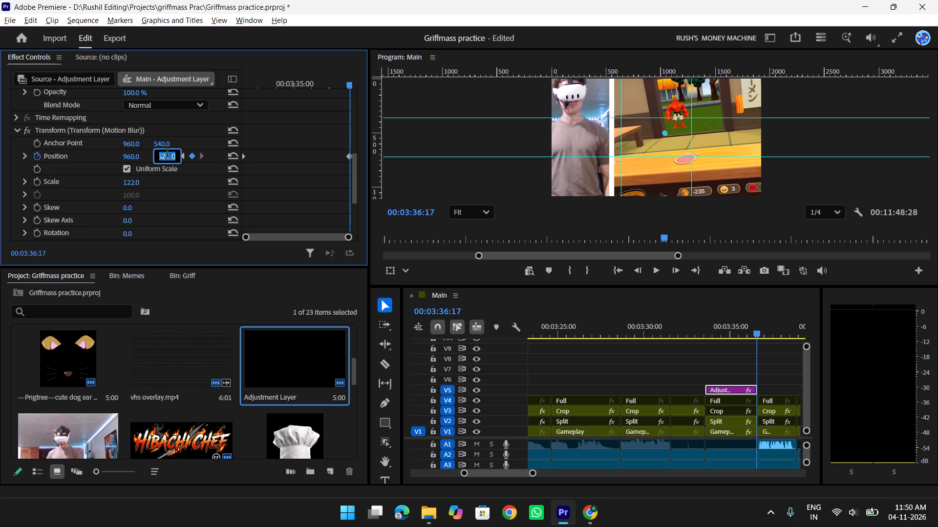
pyautogui.press('Up')
pyautogui.press('Up')
pyautogui.press('Up')
pyautogui.press('Up')
pyautogui.press('Up')
pyautogui.press('Up')
pyautogui.press('Up')
pyautogui.press('Up')
pyautogui.press('Up')
pyautogui.press('Up')
pyautogui.press('Up')
pyautogui.press('Up')
pyautogui.press('Up')
pyautogui.press('Up')
pyautogui.press('Up')
pyautogui.press('Up')
pyautogui.press('Up')
pyautogui.press('Up')
pyautogui.press('Up')
pyautogui.press('Up')
pyautogui.press('Up')
pyautogui.press('Up')
pyautogui.press('Up')
pyautogui.press('Up')
pyautogui.press('Up')
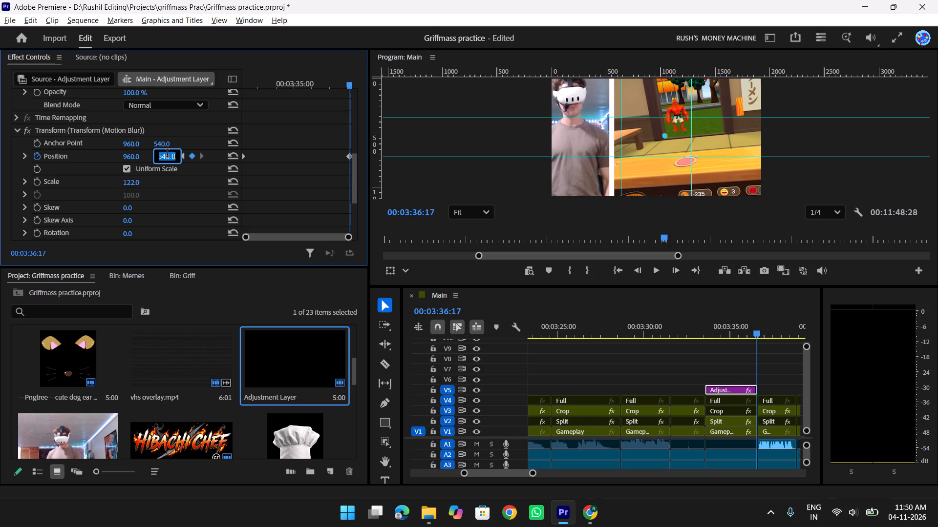
pyautogui.press('Up')
pyautogui.press('Up')
pyautogui.press('Up')
pyautogui.press('Up')
pyautogui.press('Up')
pyautogui.press('Up')
pyautogui.press('Up')
pyautogui.press('Up')
pyautogui.press('Up')
pyautogui.press('Up')
pyautogui.press('Up')
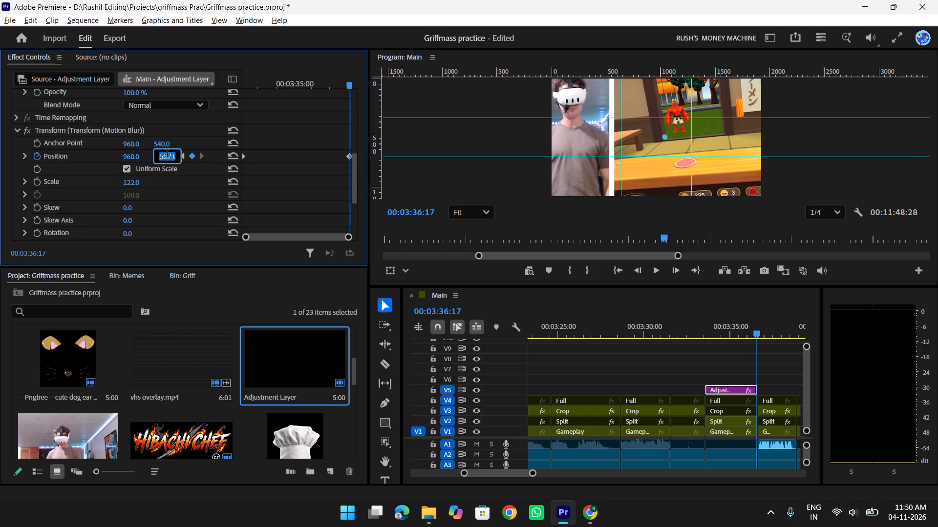
pyautogui.press('Up')
pyautogui.press('Up')
pyautogui.press('Up')
pyautogui.press('Up')
pyautogui.press('Up')
pyautogui.press('Up')
pyautogui.press('Up')
pyautogui.press('Up')
pyautogui.press('Up')
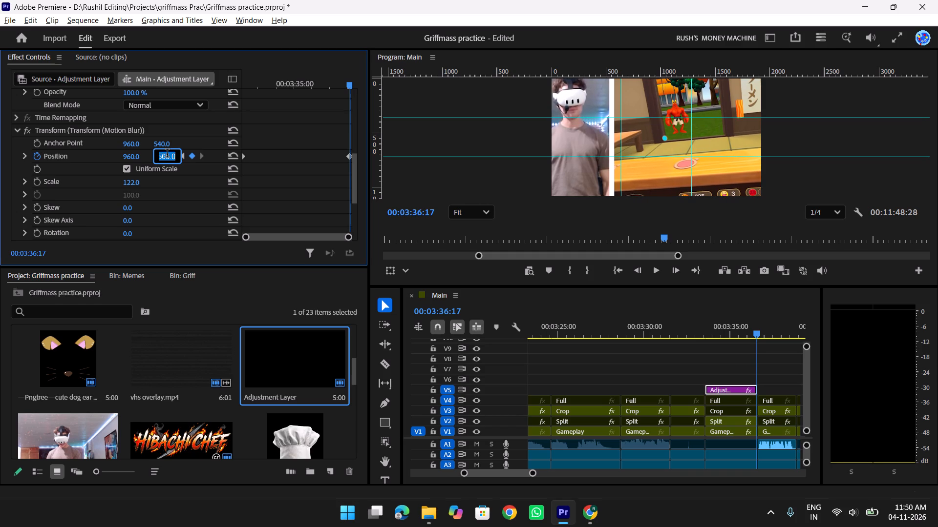
pyautogui.press('Up')
pyautogui.press('Up')
pyautogui.press('Up')
pyautogui.press('Up')
pyautogui.press('Up')
pyautogui.press('Up')
pyautogui.press('Up')
pyautogui.press('Up')
pyautogui.press('Up')
pyautogui.press('Up')
pyautogui.press('Up')
pyautogui.press('Up')
pyautogui.press('Up')
pyautogui.press('Up')
pyautogui.press('Up')
pyautogui.press('Up')
pyautogui.press('Up')
pyautogui.press('Up')
pyautogui.press('Up')
pyautogui.press('Up')
pyautogui.press('Up')
pyautogui.press('Up')
pyautogui.press('Up')
pyautogui.press('Up')
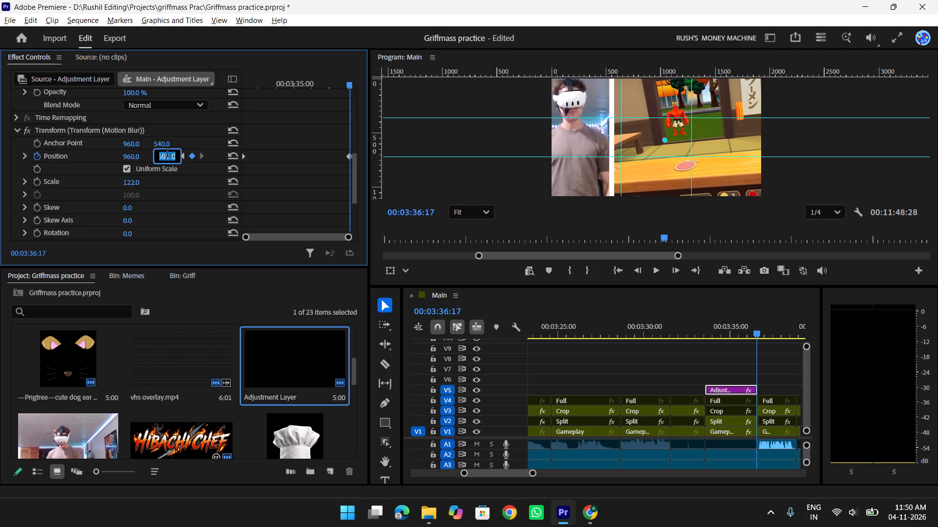
pyautogui.press('Up')
pyautogui.press('Up')
pyautogui.press('Up')
pyautogui.press('Up')
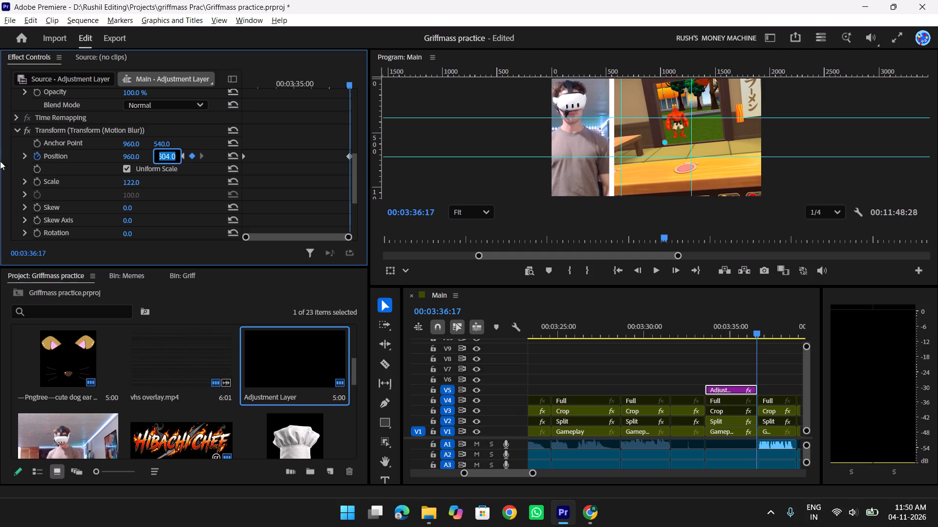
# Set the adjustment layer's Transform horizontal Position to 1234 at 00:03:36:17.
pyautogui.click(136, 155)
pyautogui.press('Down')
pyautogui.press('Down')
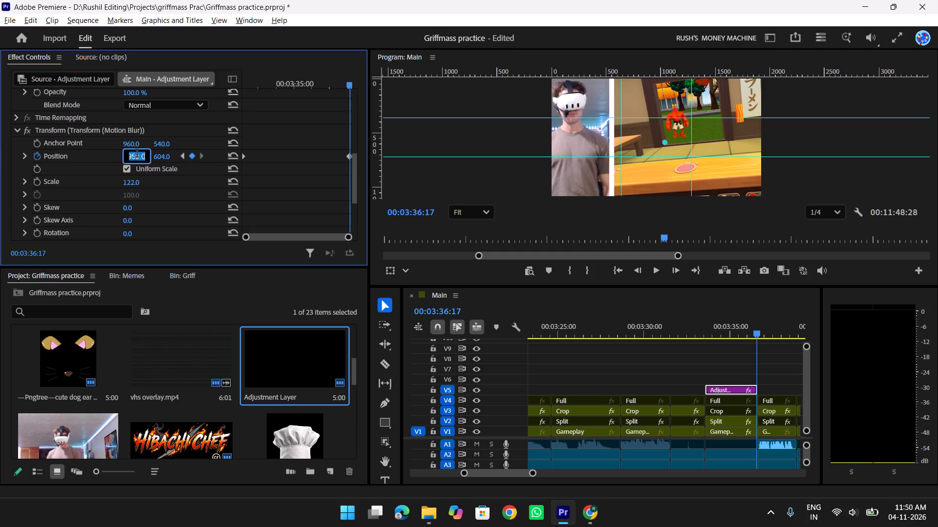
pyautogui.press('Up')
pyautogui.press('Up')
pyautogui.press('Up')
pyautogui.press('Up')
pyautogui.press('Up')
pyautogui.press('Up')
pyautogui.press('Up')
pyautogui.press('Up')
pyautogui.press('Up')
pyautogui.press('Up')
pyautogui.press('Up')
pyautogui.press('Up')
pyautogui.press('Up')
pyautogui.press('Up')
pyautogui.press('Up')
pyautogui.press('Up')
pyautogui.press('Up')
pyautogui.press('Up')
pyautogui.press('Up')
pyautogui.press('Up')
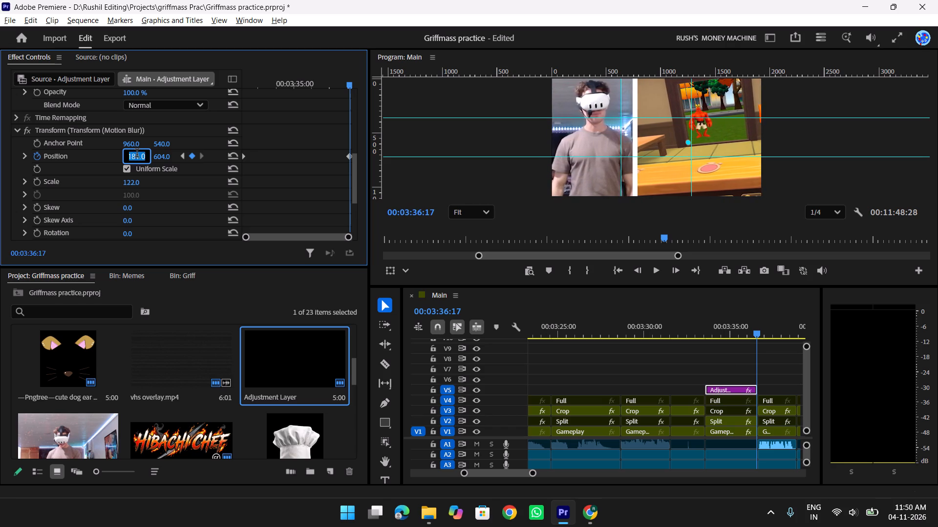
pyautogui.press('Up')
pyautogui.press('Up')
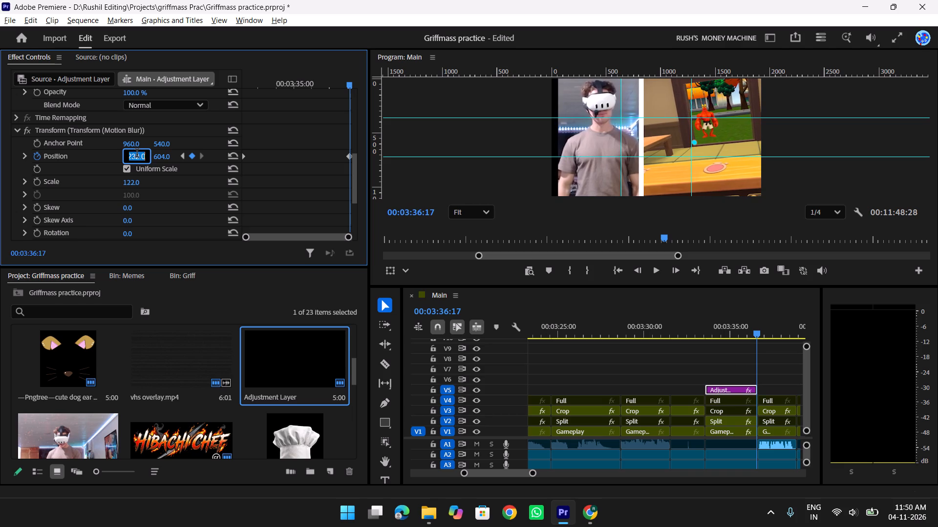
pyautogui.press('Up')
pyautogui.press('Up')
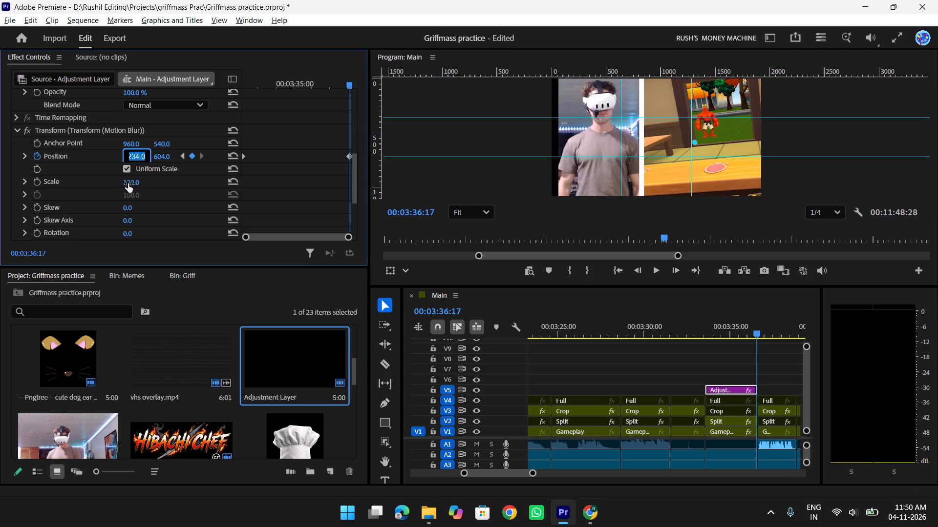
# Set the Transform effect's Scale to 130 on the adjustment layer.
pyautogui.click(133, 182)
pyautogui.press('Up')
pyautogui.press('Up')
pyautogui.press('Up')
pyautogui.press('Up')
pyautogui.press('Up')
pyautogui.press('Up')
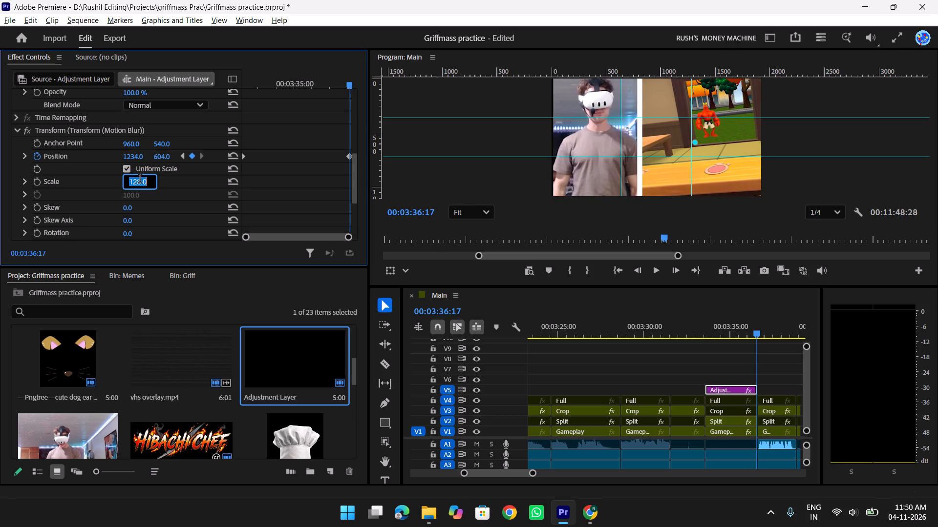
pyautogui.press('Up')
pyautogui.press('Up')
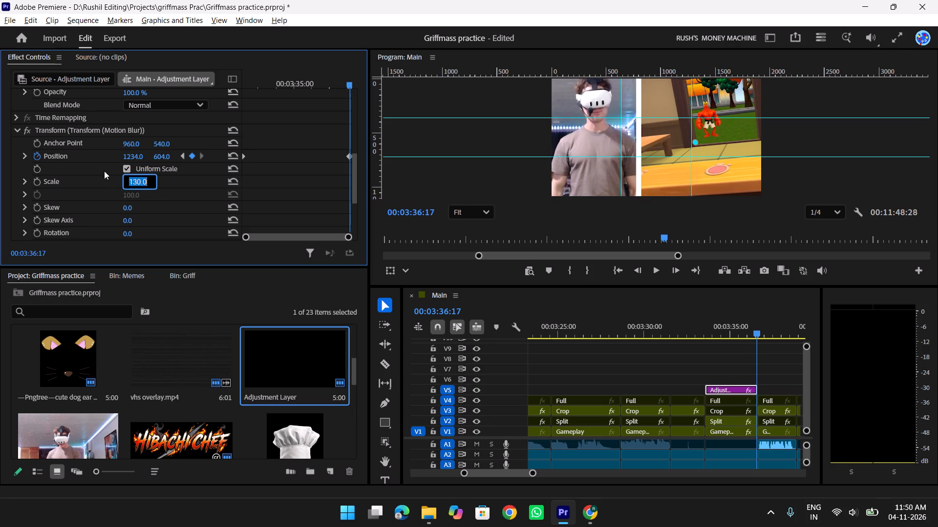
# Set the Transform effect's vertical Position to 670 at the 00:03:36:17 keyframe.
pyautogui.click(167, 157)
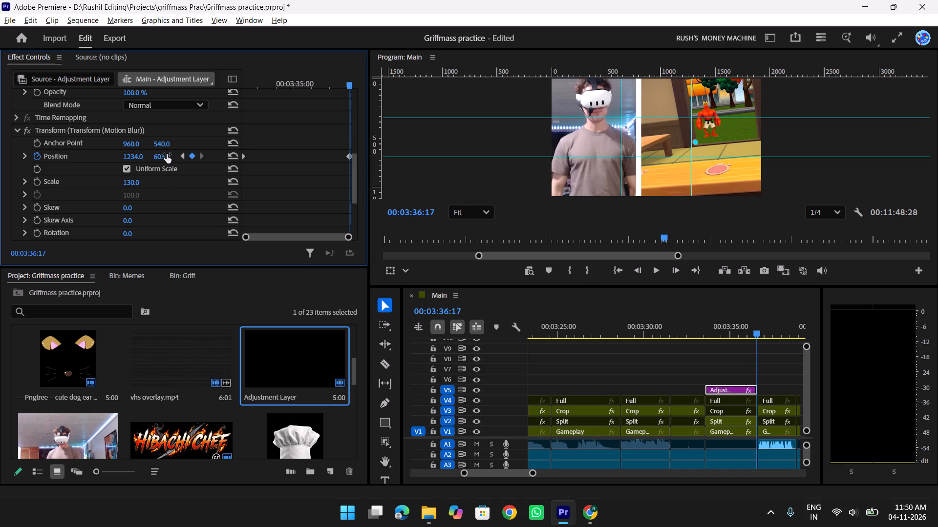
pyautogui.click(161, 154)
pyautogui.press('Up')
pyautogui.press('Up')
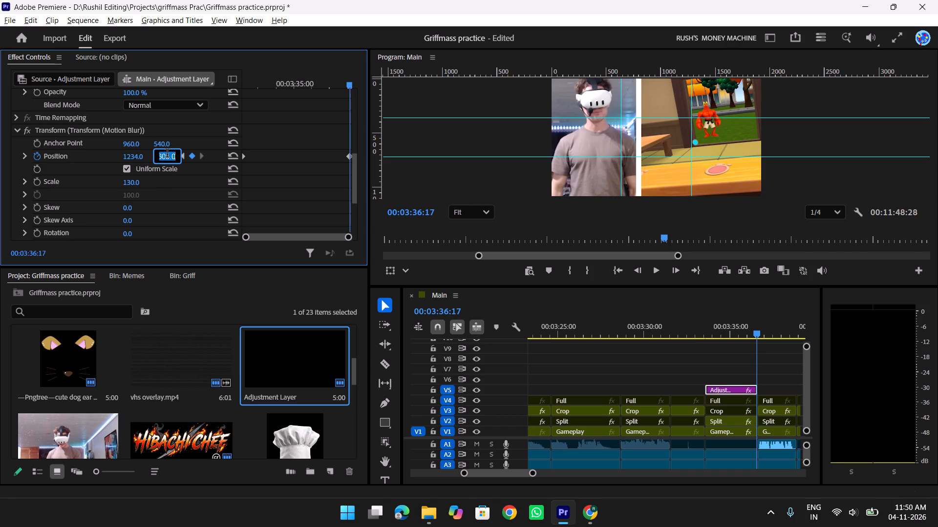
pyautogui.press('Up')
pyautogui.press('Up')
pyautogui.press('Up')
pyautogui.press('Up')
pyautogui.press('Up')
pyautogui.press('Up')
pyautogui.press('Up')
pyautogui.press('Up')
pyautogui.press('Up')
pyautogui.press('Up')
pyautogui.press('Up')
pyautogui.press('Up')
pyautogui.press('Up')
pyautogui.press('Up')
pyautogui.press('Up')
pyautogui.press('Up')
pyautogui.press('Up')
pyautogui.press('Up')
pyautogui.press('Up')
pyautogui.press('Up')
pyautogui.press('Up')
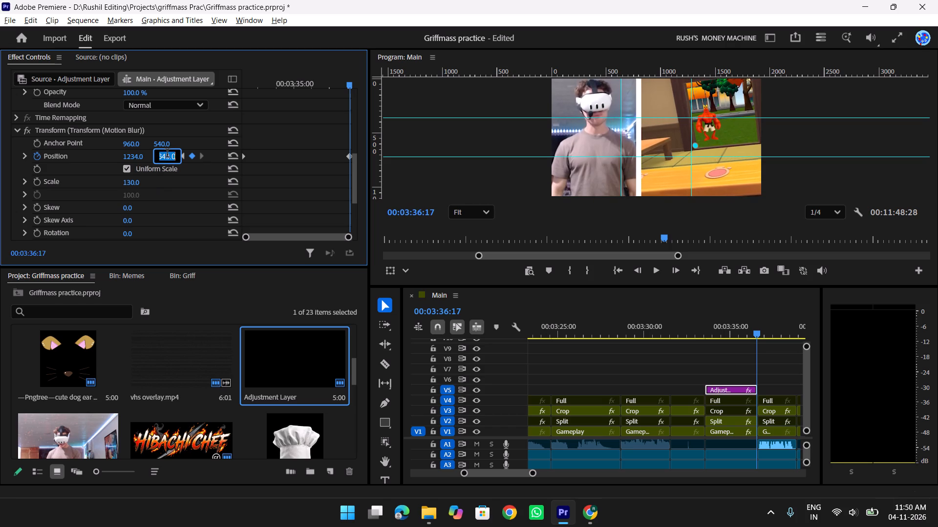
pyautogui.press('Up')
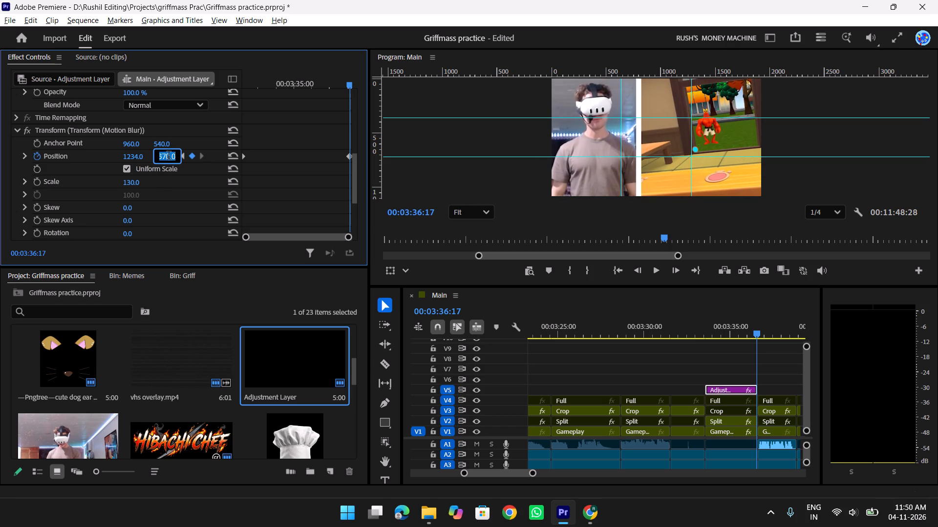
# Set the Transform effect's horizontal Position to 1303 at the 00:03:36:17 keyframe.
pyautogui.click(142, 158)
pyautogui.press('Down')
pyautogui.press('Down')
pyautogui.press('Down')
pyautogui.press('Down')
pyautogui.press('Down')
pyautogui.press('Down')
pyautogui.press('Down')
pyautogui.press('Down')
pyautogui.press('Down')
pyautogui.press('Down')
pyautogui.press('Down')
pyautogui.press('Down')
pyautogui.press('Down')
pyautogui.press('Down')
pyautogui.press('Down')
pyautogui.press('Down')
pyautogui.press('Down')
pyautogui.press('Down')
pyautogui.press('Down')
pyautogui.press('Down')
pyautogui.press('Down')
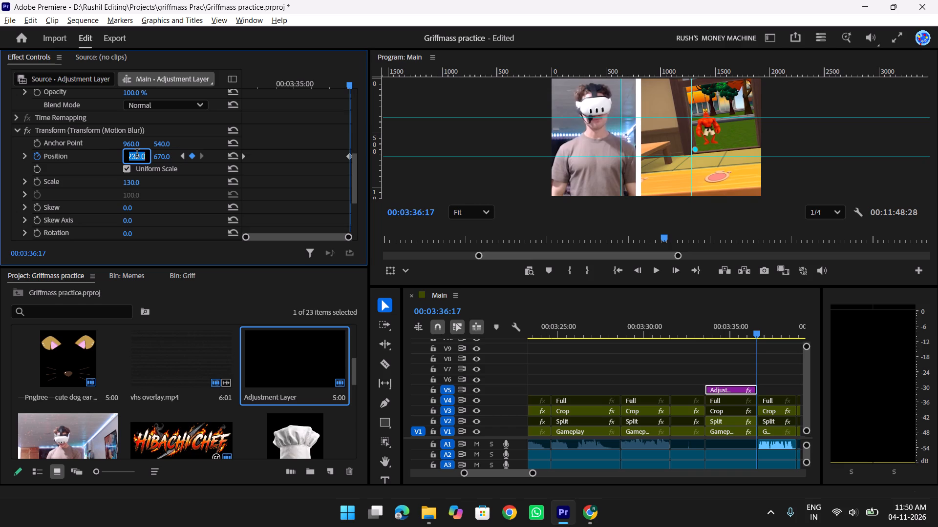
pyautogui.press('Up')
pyautogui.press('Up')
pyautogui.press('Up')
pyautogui.press('Up')
pyautogui.press('Up')
pyautogui.press('Up')
pyautogui.press('Up')
pyautogui.press('Up')
pyautogui.press('Up')
pyautogui.press('Up')
pyautogui.press('Up')
pyautogui.press('Up')
pyautogui.press('Up')
pyautogui.press('Up')
pyautogui.press('Up')
pyautogui.press('Up')
pyautogui.press('Up')
pyautogui.press('Up')
pyautogui.press('Up')
pyautogui.press('Up')
pyautogui.press('Up')
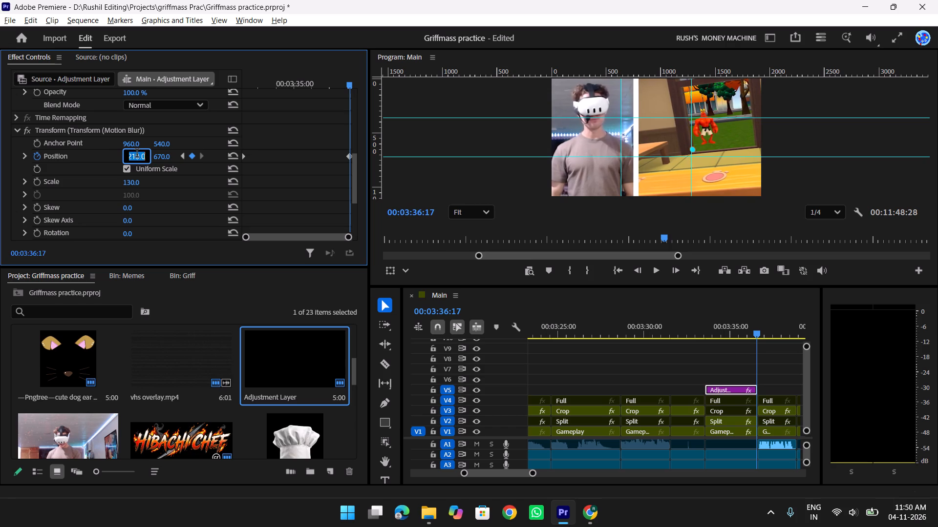
pyautogui.press('Up')
pyautogui.press('Up')
pyautogui.press('Up')
pyautogui.press('Up')
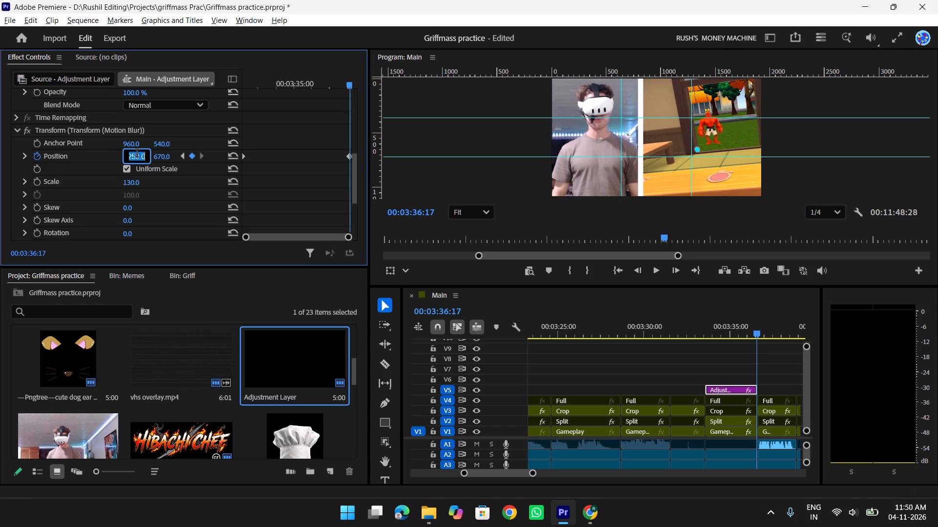
pyautogui.press('Up')
pyautogui.press('Up')
pyautogui.press('Up')
pyautogui.press('Up')
pyautogui.press('Up')
pyautogui.press('Up')
pyautogui.press('Up')
pyautogui.press('Up')
pyautogui.press('Up')
pyautogui.press('Up')
pyautogui.press('Up')
pyautogui.press('Up')
pyautogui.press('Up')
pyautogui.press('Up')
pyautogui.press('Up')
pyautogui.press('Up')
pyautogui.press('Up')
pyautogui.press('Up')
pyautogui.press('Up')
pyautogui.press('Up')
pyautogui.press('Up')
pyautogui.press('Up')
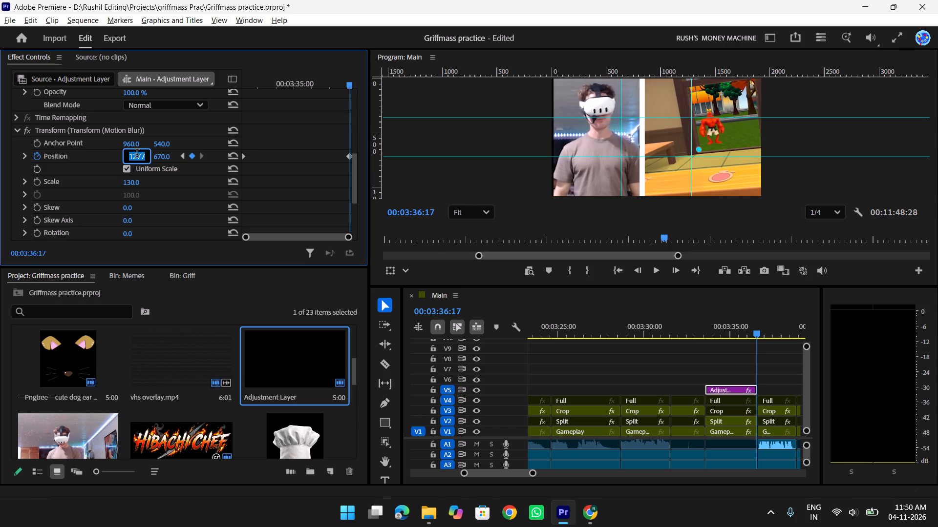
pyautogui.press('Up')
pyautogui.press('Up')
pyautogui.press('Up')
pyautogui.press('Up')
pyautogui.press('Up')
pyautogui.press('Up')
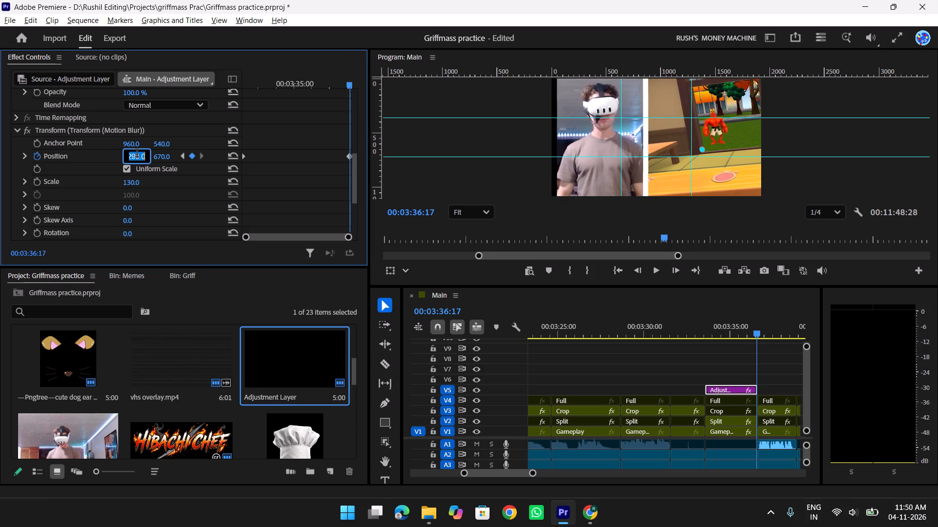
pyautogui.press('Up')
pyautogui.press('Up')
pyautogui.press('Up')
pyautogui.press('Up')
pyautogui.press('Up')
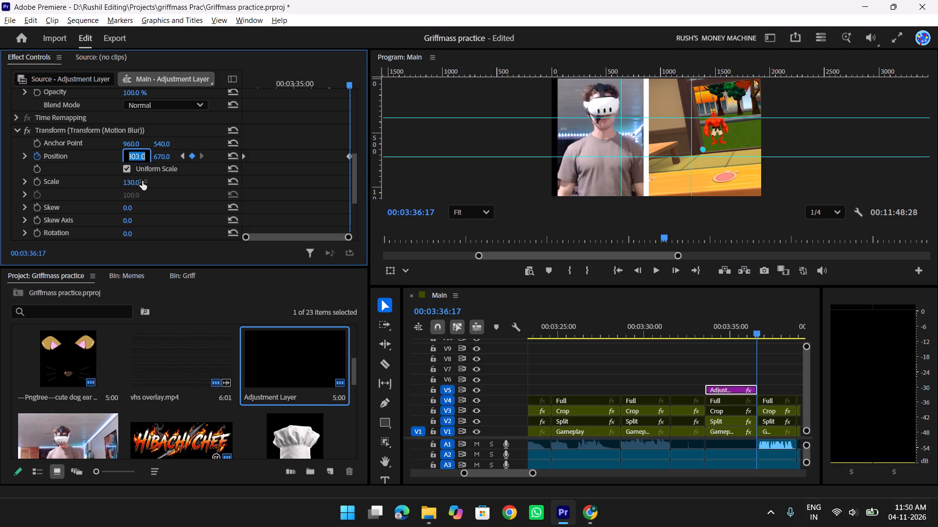
# Set the Transform effect's Scale to 137 on the adjustment layer.
pyautogui.click(135, 182)
pyautogui.press('Up')
pyautogui.press('Up')
pyautogui.press('Up')
pyautogui.press('Up')
pyautogui.press('Up')
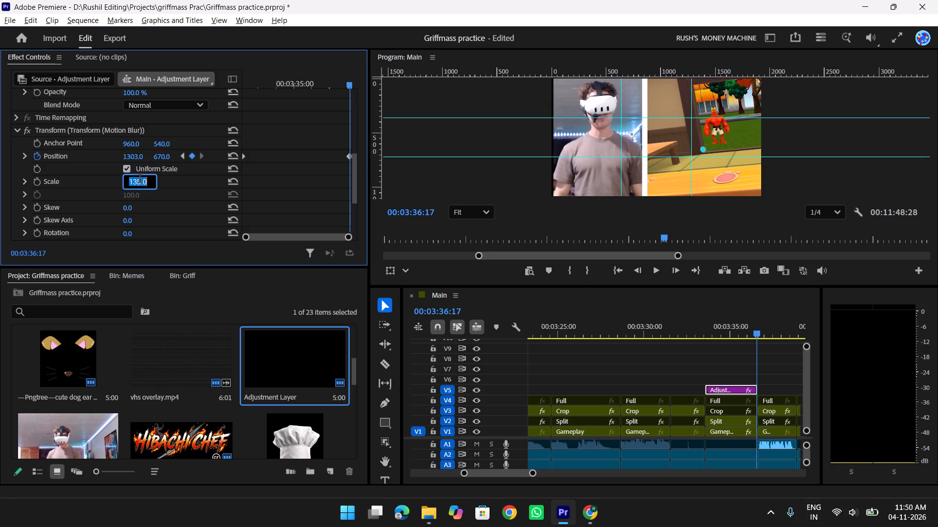
pyautogui.press('Up')
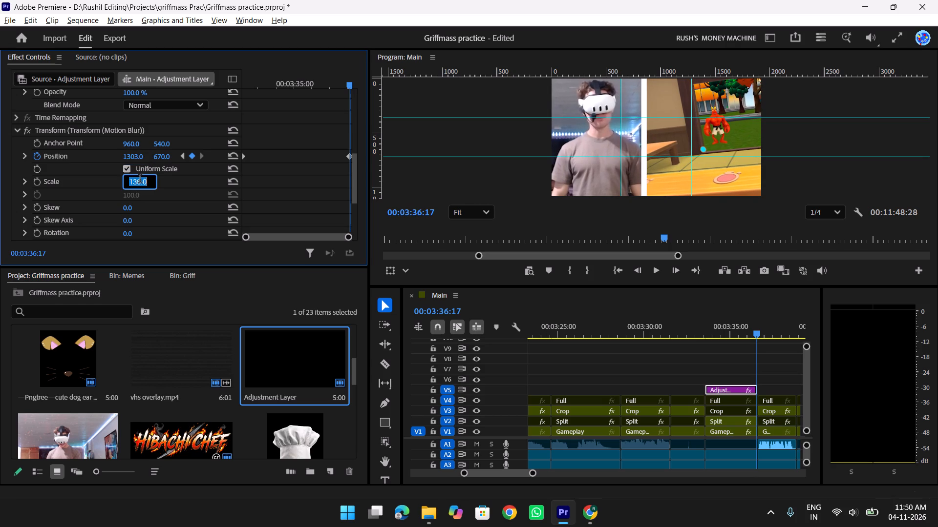
pyautogui.press('Up')
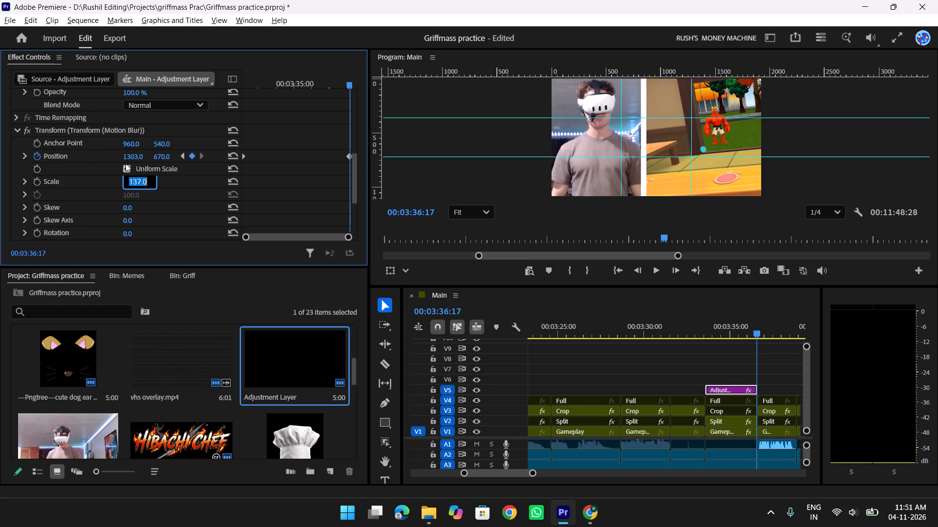
# Set the Transform effect's horizontal Position to 1328 at the 00:03:36:17 keyframe.
pyautogui.click(134, 153)
pyautogui.press('Down')
pyautogui.press('Down')
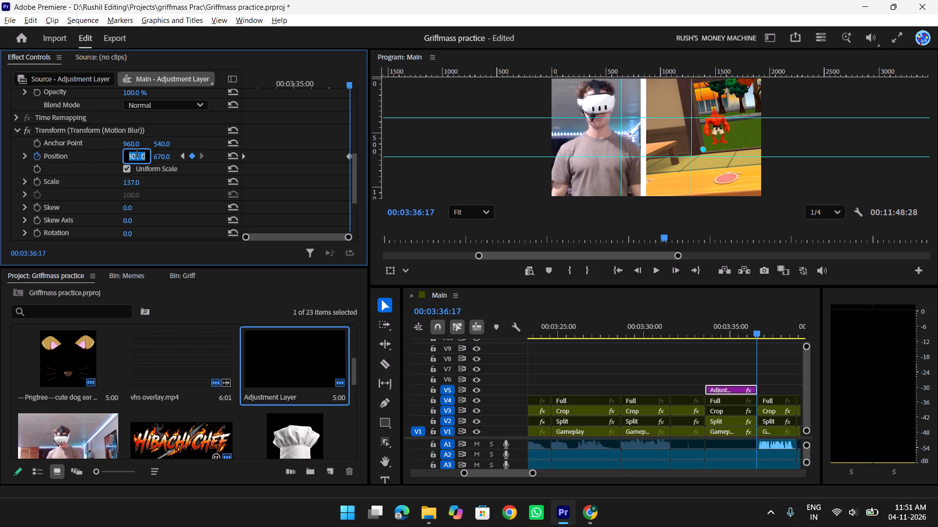
pyautogui.press('Up')
pyautogui.press('Up')
pyautogui.press('Up')
pyautogui.press('Up')
pyautogui.press('Up')
pyautogui.press('Up')
pyautogui.press('Up')
pyautogui.press('Up')
pyautogui.press('Up')
pyautogui.press('Up')
pyautogui.press('Up')
pyautogui.press('Up')
pyautogui.press('Up')
pyautogui.press('Up')
pyautogui.press('Up')
pyautogui.press('Up')
pyautogui.press('Up')
pyautogui.press('Up')
pyautogui.press('Up')
pyautogui.press('Up')
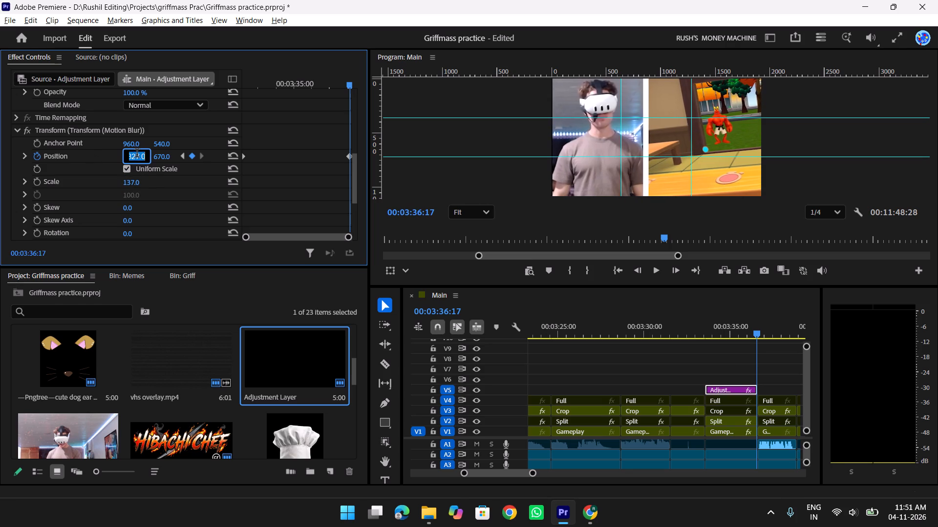
pyautogui.press('Up')
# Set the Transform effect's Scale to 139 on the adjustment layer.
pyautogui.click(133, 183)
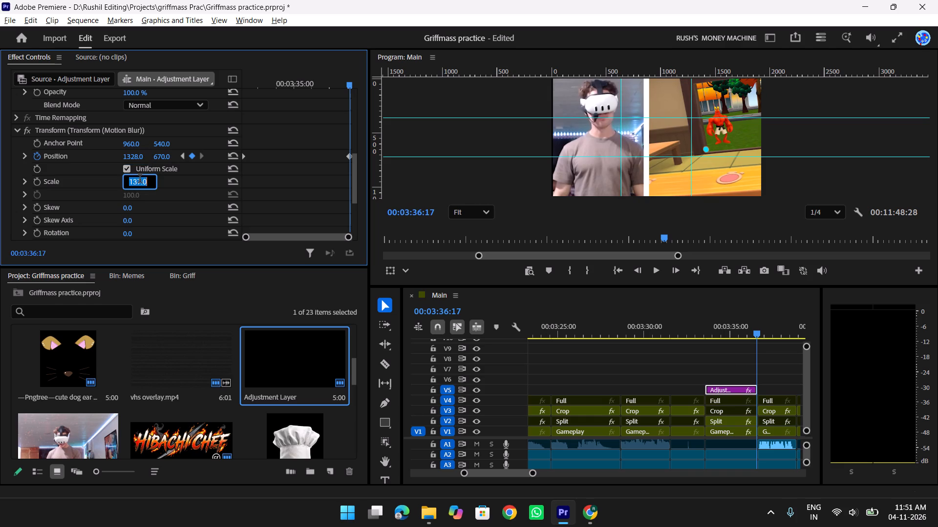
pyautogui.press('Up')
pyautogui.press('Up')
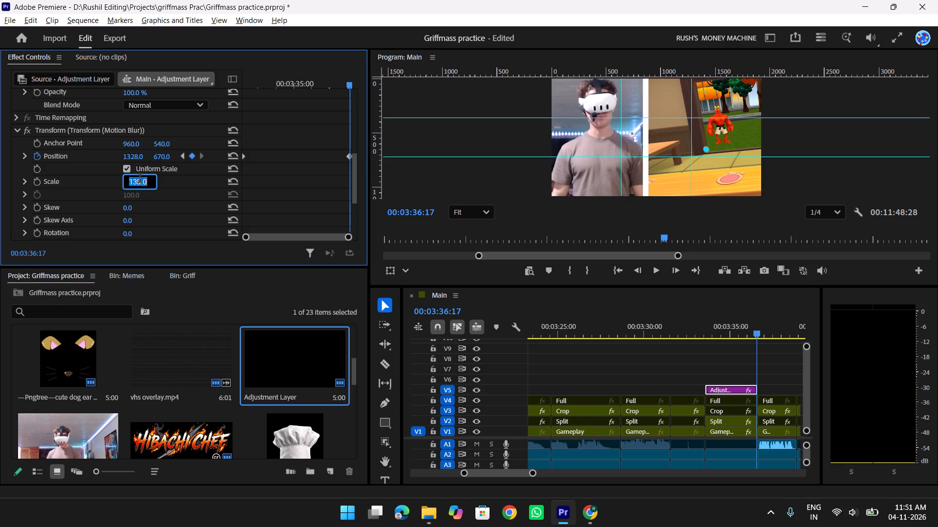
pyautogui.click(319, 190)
# Play back the adjustment layer's split-screen move from 00:03:33:19 to check the framing.
pyautogui.moveTo(351, 82); pyautogui.dragTo(308, 87)
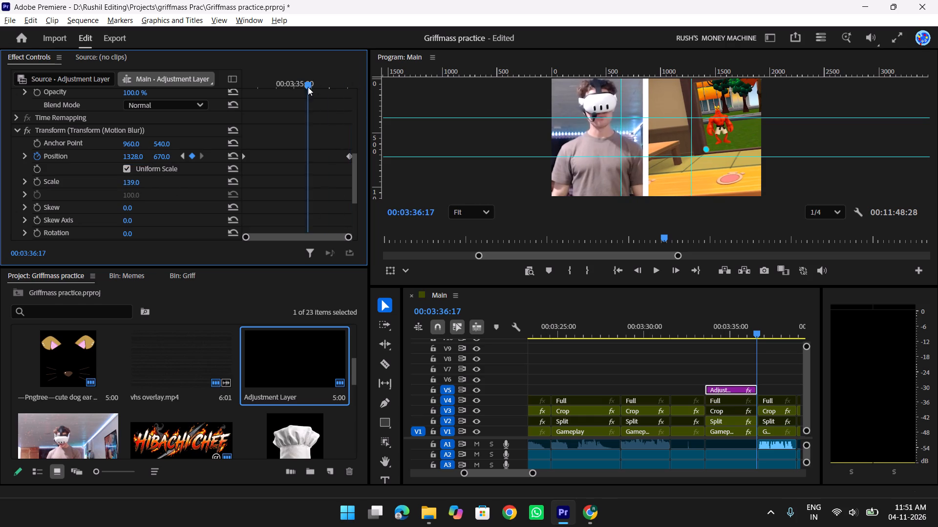
pyautogui.moveTo(308, 87); pyautogui.dragTo(214, 113)
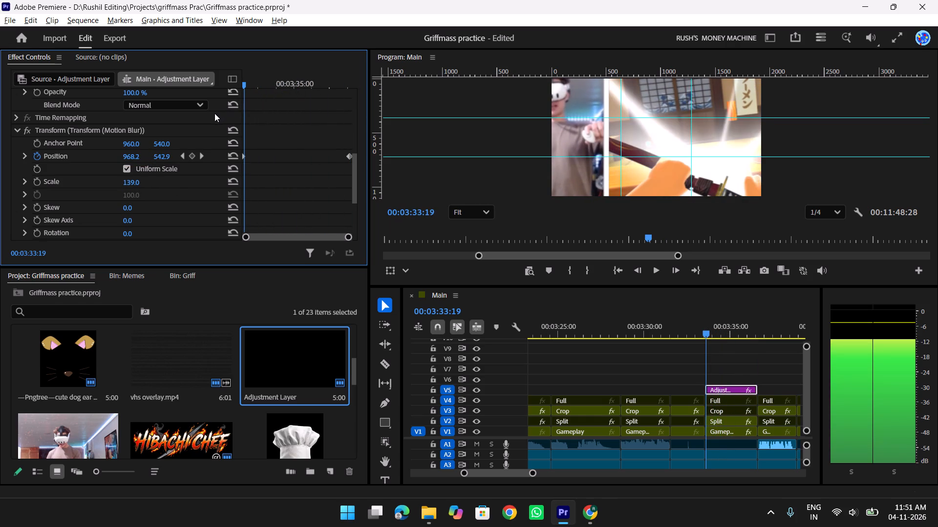
pyautogui.moveTo(214, 113); pyautogui.dragTo(214, 114)
pyautogui.press('space')
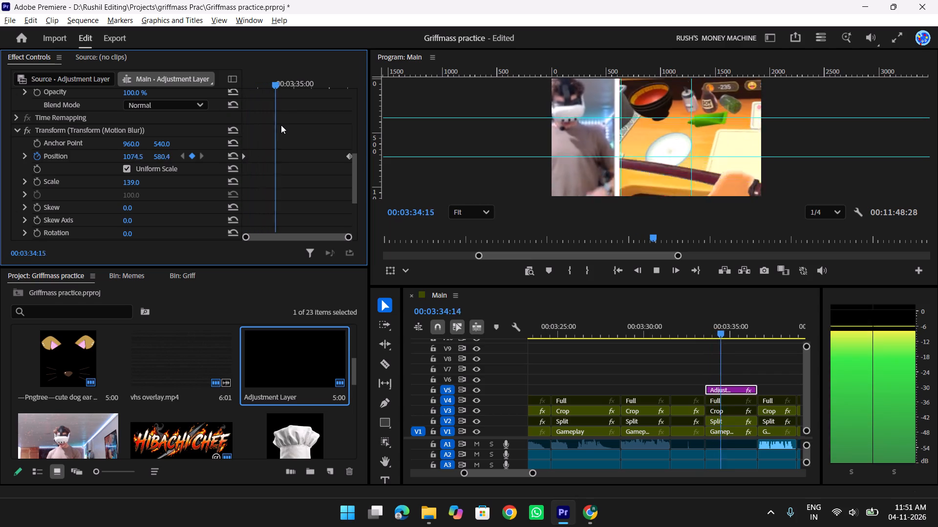
pyautogui.press('space')
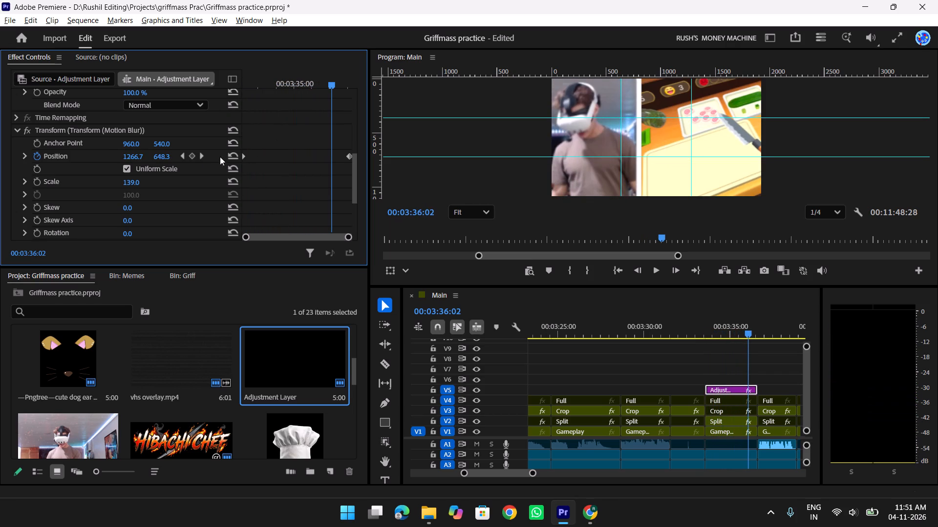
# Go to the first Position keyframe at 00:03:33:17 and reset the Transform effect's Scale to 100.
pyautogui.click(183, 158)
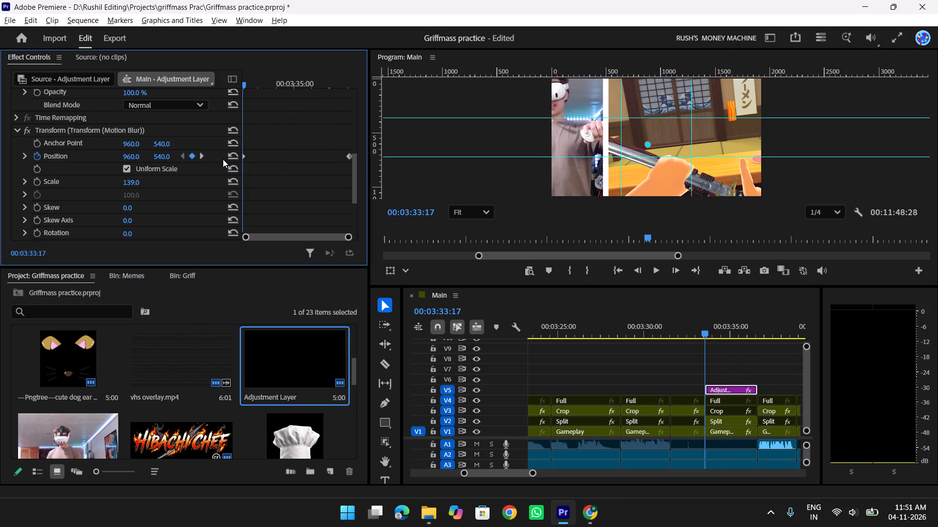
pyautogui.click(235, 179)
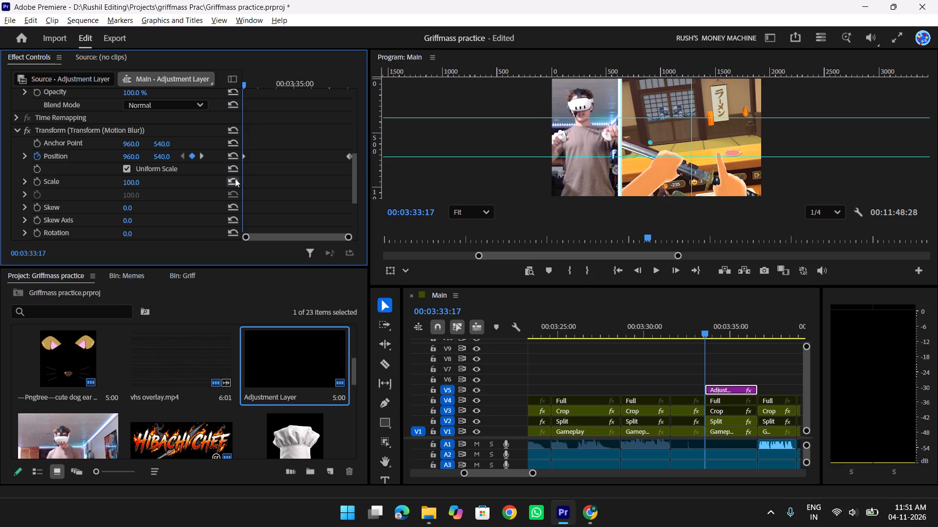
# Play back the split-screen move from 00:03:33:17 through the end of the adjustment layer.
pyautogui.press('space')
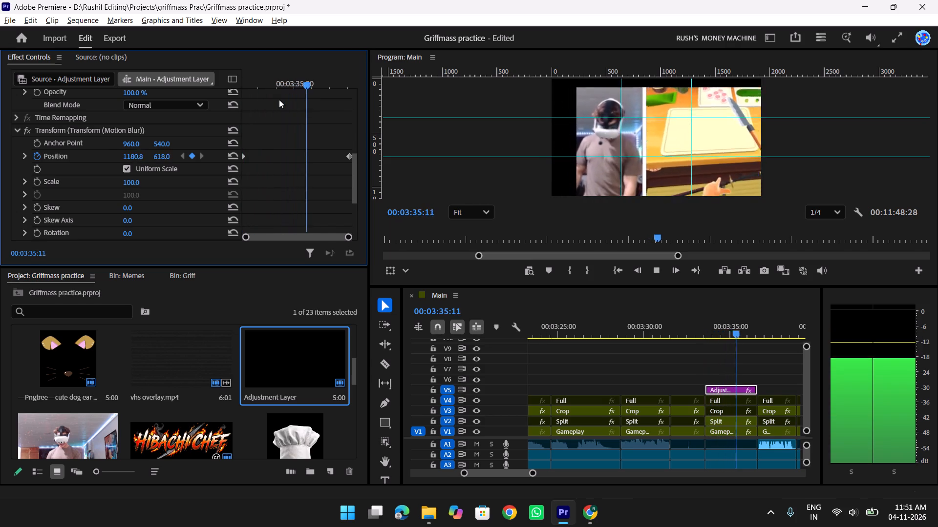
pyautogui.press('space')
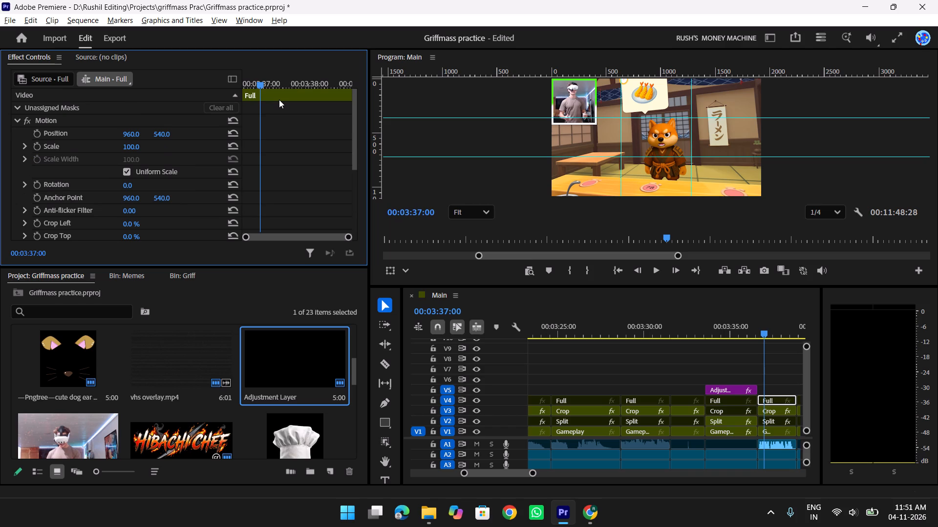
# Save the Griffmass practice project.
pyautogui.hotkey('ctrl', 's')
pyautogui.hotkey('ctrl', 's')
pyautogui.hotkey('ctrl', 's')
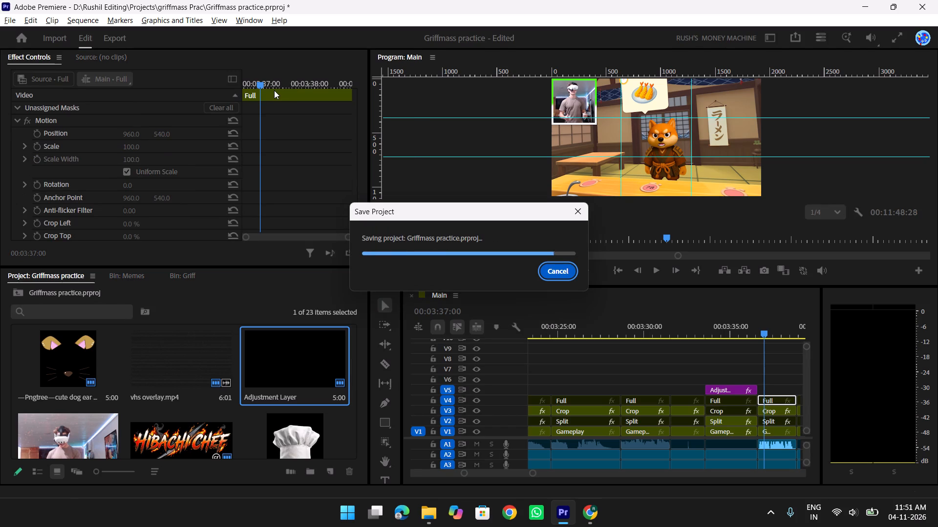